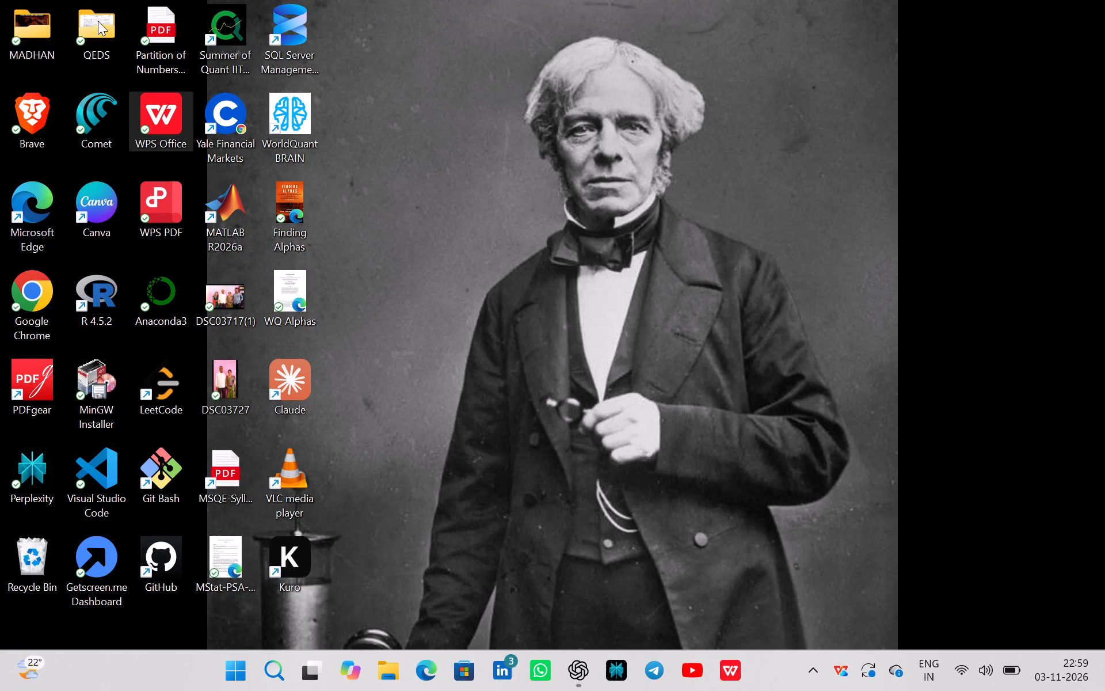
{"action": "double_click", "coordinate": [111, 31]}
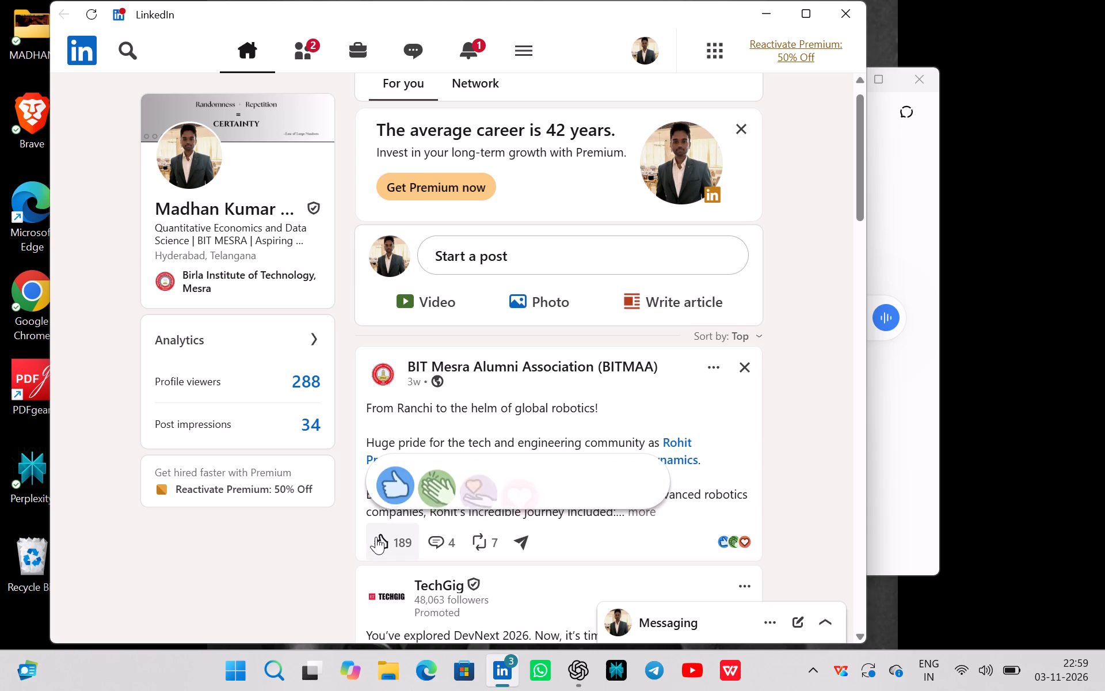
Like the BIT Mesra Alumni Association post about the new CEO of Boston Dynamics.
{"action": "left_click", "coordinate": [376, 537]}
Browse the posts further down the LinkedIn home feed.
{"action": "scroll", "coordinate": [376, 537], "scroll_direction": "right", "scroll_amount": 2}
{"action": "scroll", "coordinate": [376, 537], "scroll_direction": "down", "scroll_amount": 1}
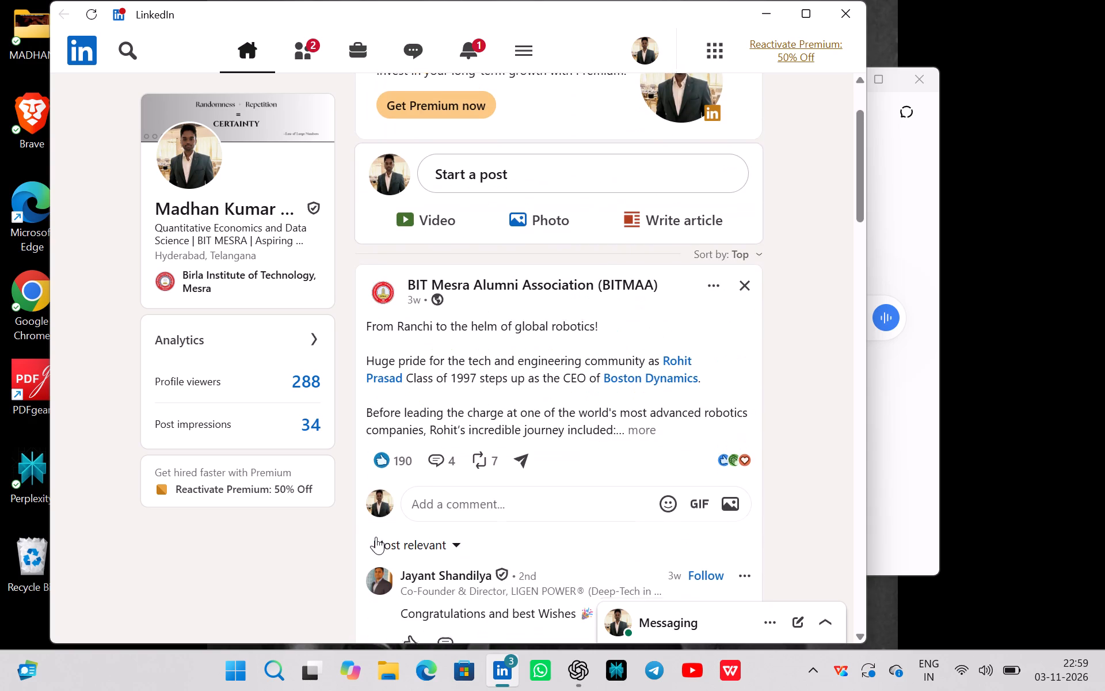
{"action": "scroll", "coordinate": [376, 537], "scroll_direction": "down", "scroll_amount": 2}
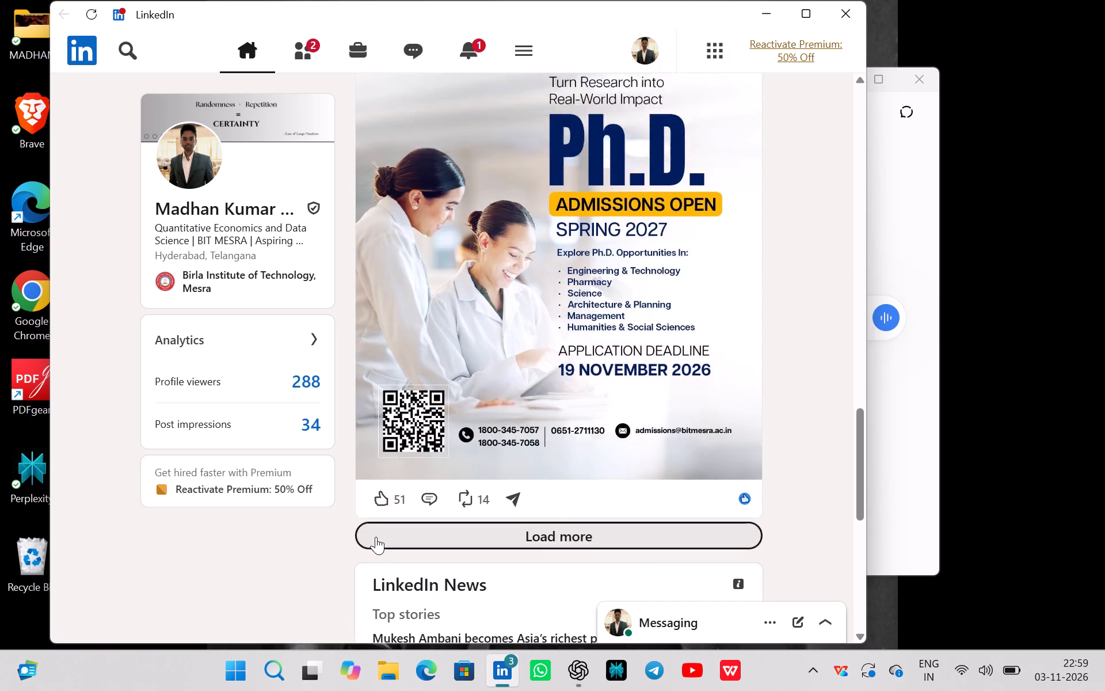
{"action": "scroll", "coordinate": [376, 537], "scroll_direction": "down", "scroll_amount": 1}
{"action": "scroll", "coordinate": [376, 537], "scroll_direction": "up", "scroll_amount": 1}
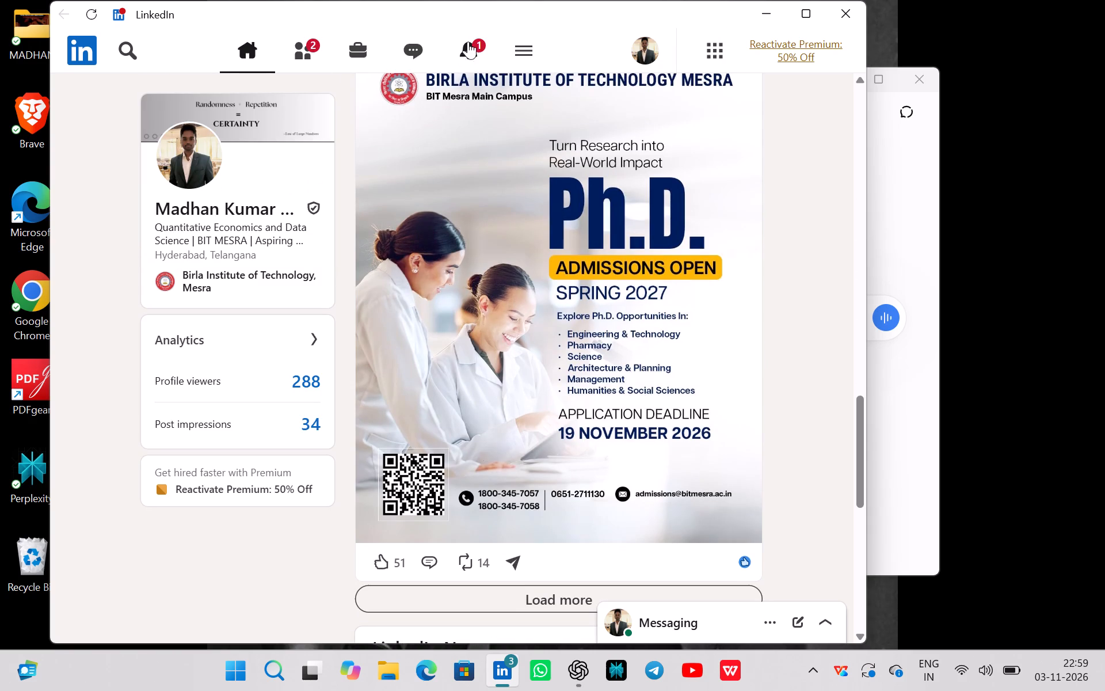
Open the newest profile-view notification and examine the viewer details on the profile viewers page.
{"action": "left_click", "coordinate": [467, 39]}
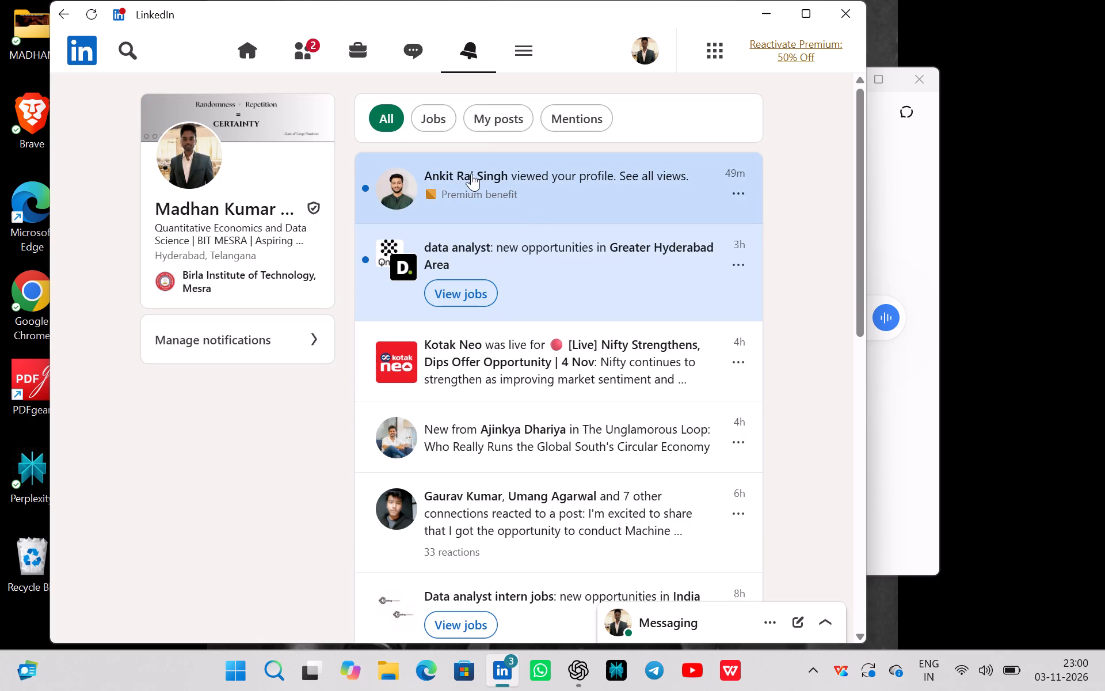
{"action": "left_click", "coordinate": [468, 172]}
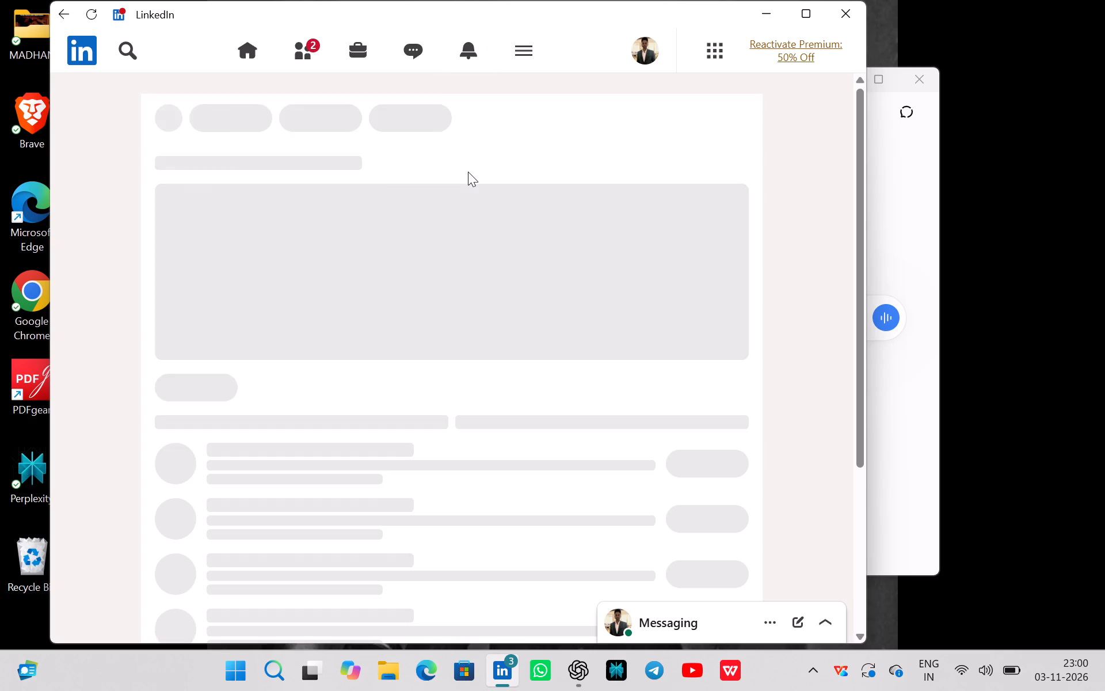
{"action": "scroll", "coordinate": [468, 172], "scroll_direction": "down", "scroll_amount": 2}
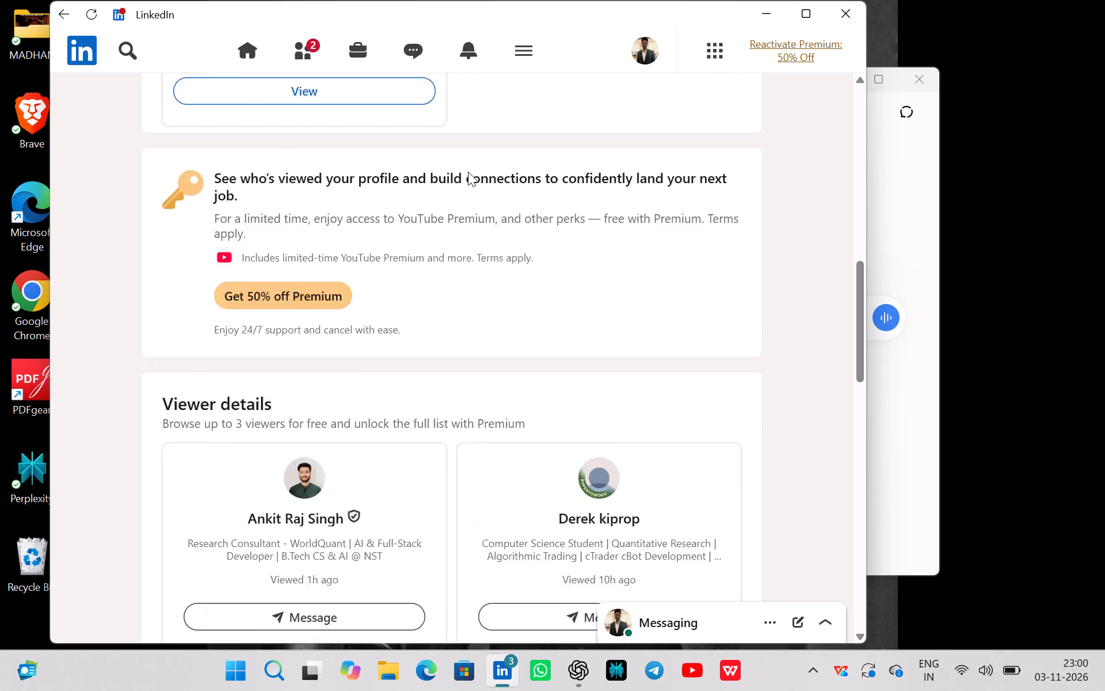
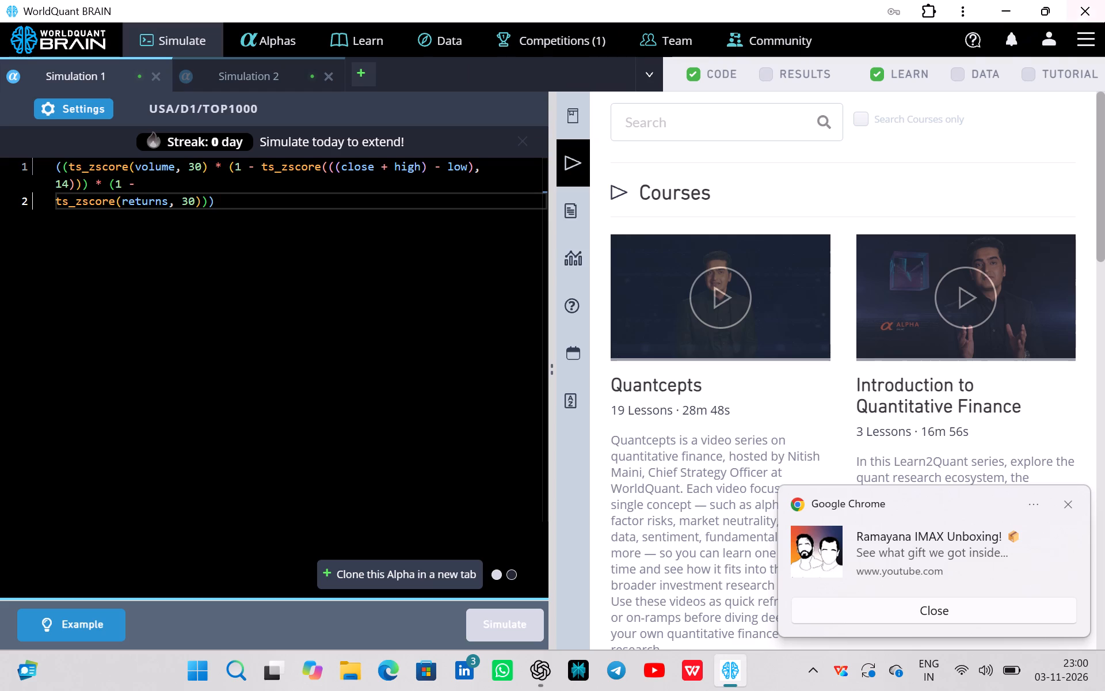
Open the WorldQuant BRAIN support site and go through the account's My requests list down to the oldest request.
{"action": "left_click_drag", "start_coordinate": [983, 35], "coordinate": [977, 36]}
{"action": "left_click", "coordinate": [977, 36]}
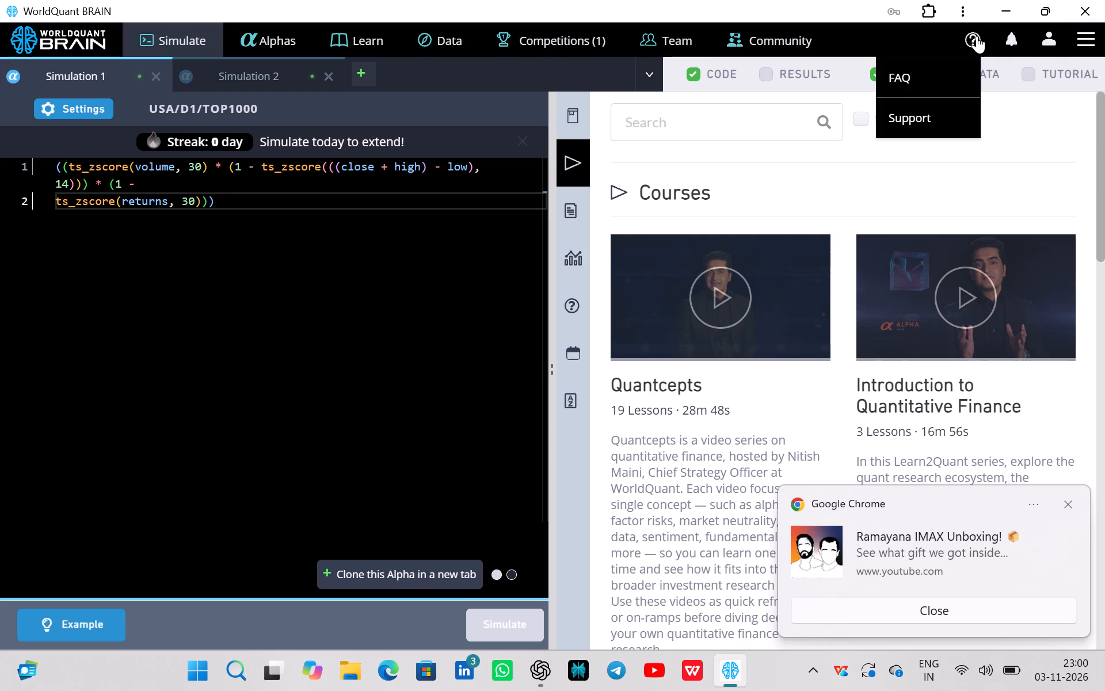
{"action": "left_click", "coordinate": [910, 112]}
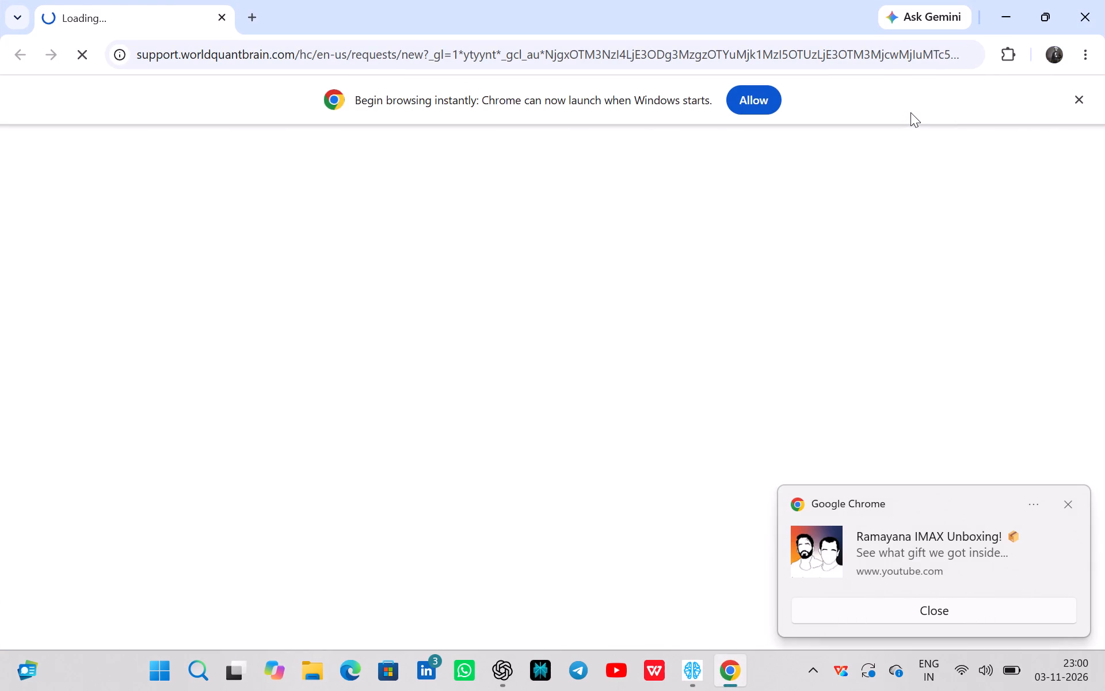
{"action": "left_click", "coordinate": [830, 151]}
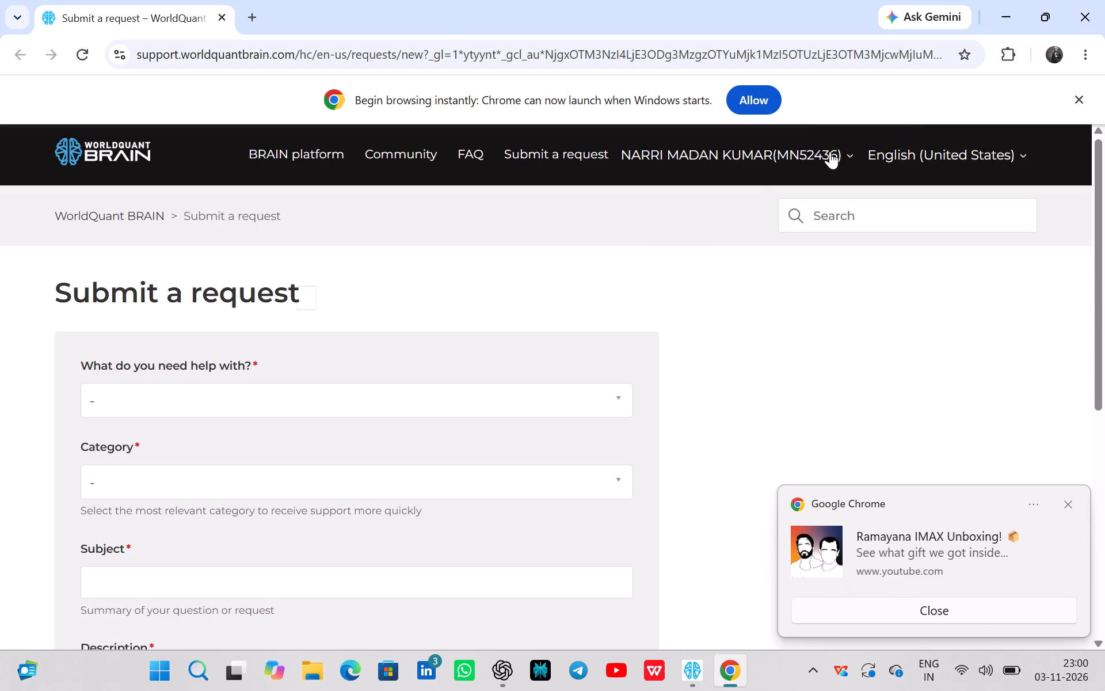
{"action": "left_click", "coordinate": [711, 193]}
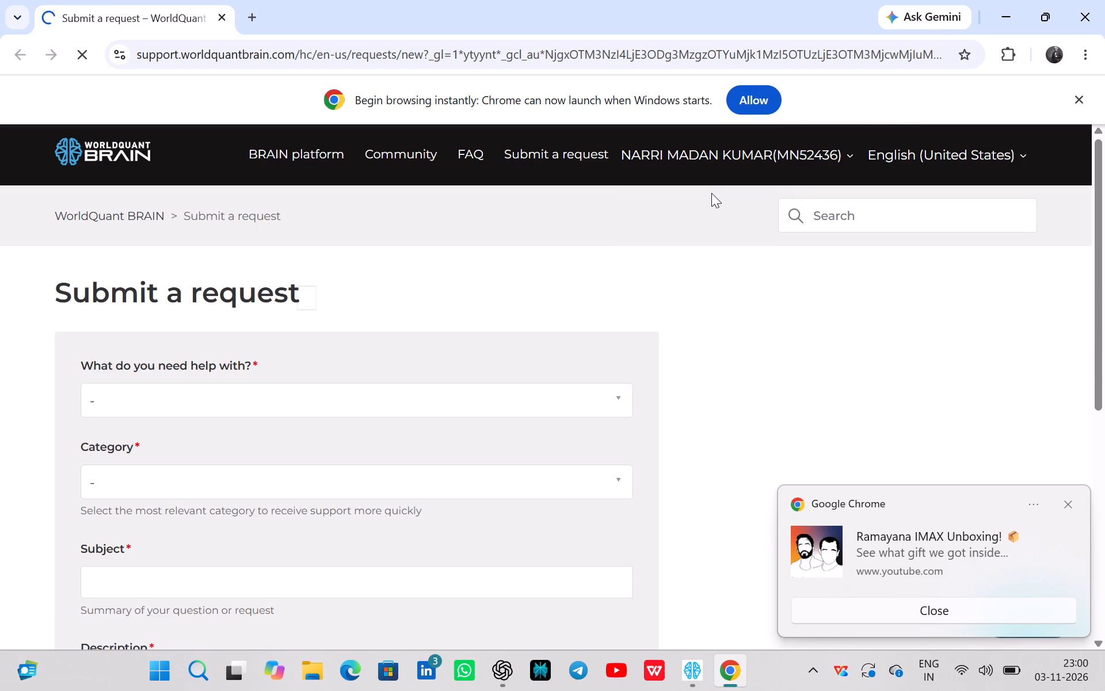
{"action": "scroll", "coordinate": [610, 439], "scroll_direction": "down", "scroll_amount": 1}
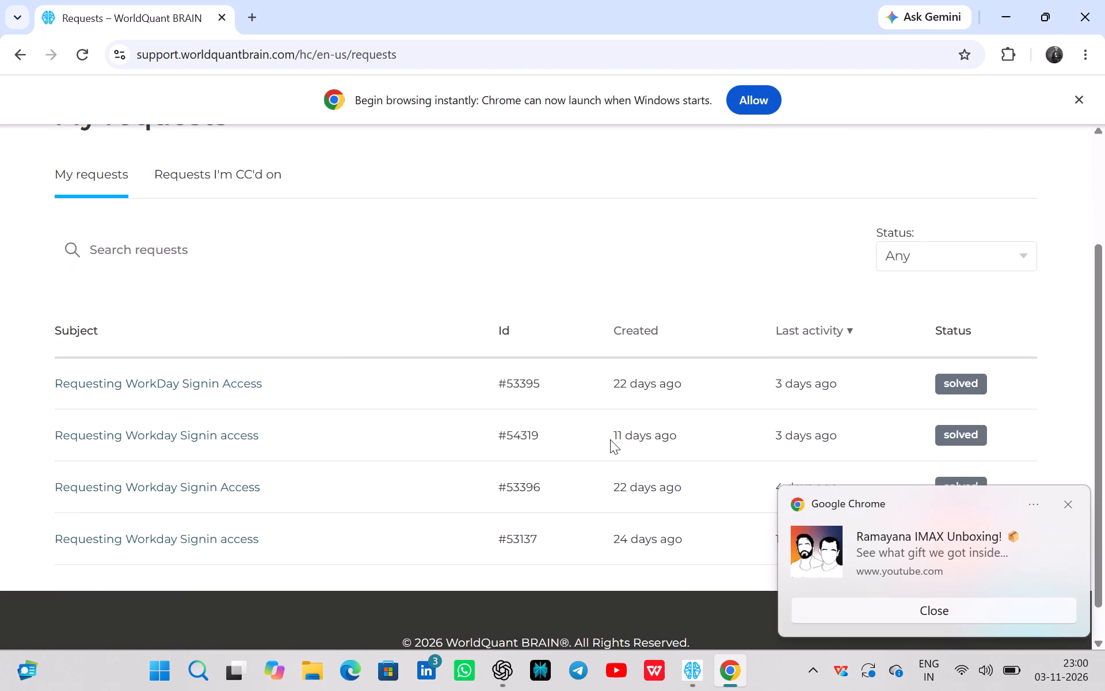
{"action": "scroll", "coordinate": [610, 439], "scroll_direction": "down", "scroll_amount": 1}
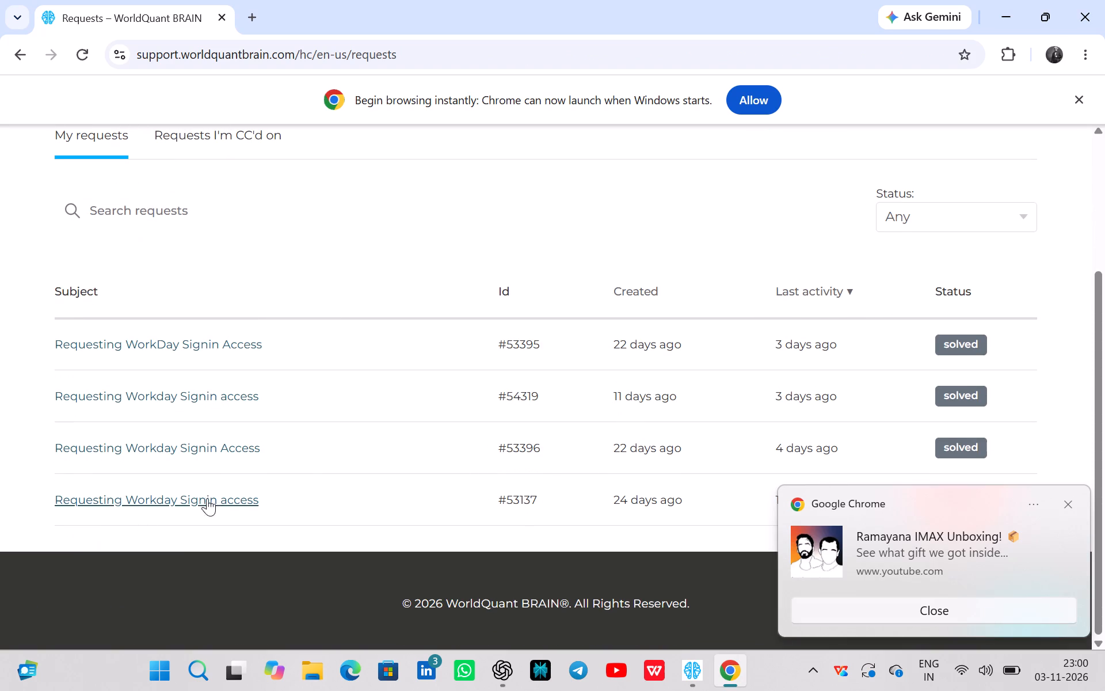
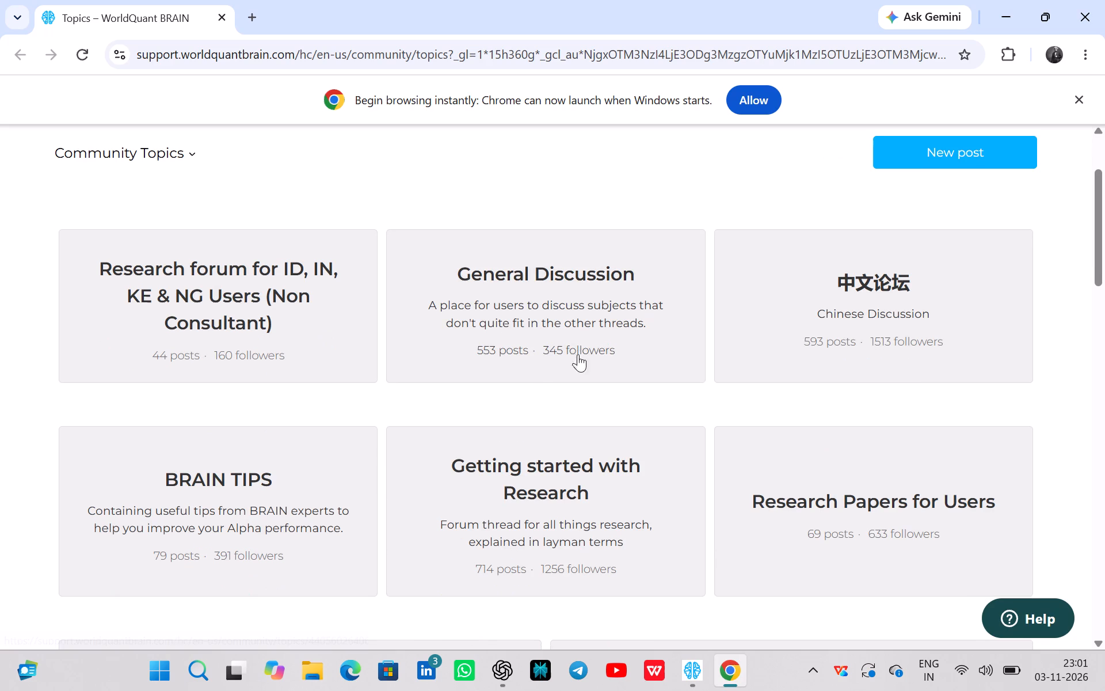
From the community topics, open the Chinese Discussion forum's Summer Experience Program at Beijing post filed under Alpha Template.
{"action": "scroll", "coordinate": [590, 348], "scroll_direction": "down", "scroll_amount": 3}
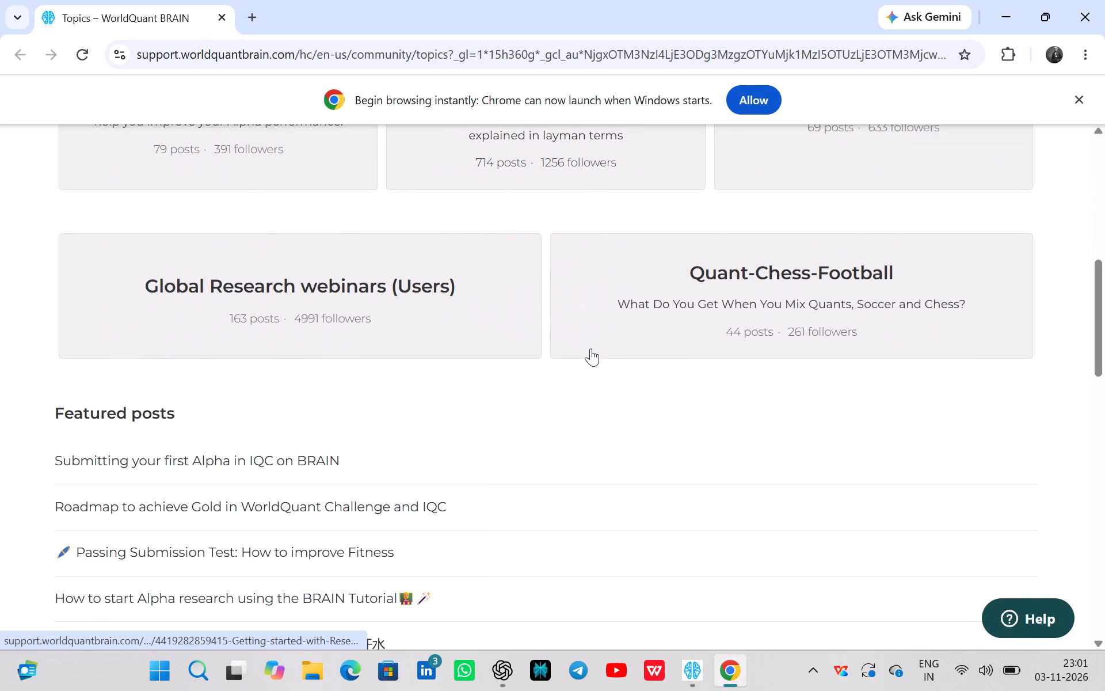
{"action": "scroll", "coordinate": [590, 348], "scroll_direction": "down", "scroll_amount": 1}
{"action": "scroll", "coordinate": [590, 348], "scroll_direction": "up", "scroll_amount": 5}
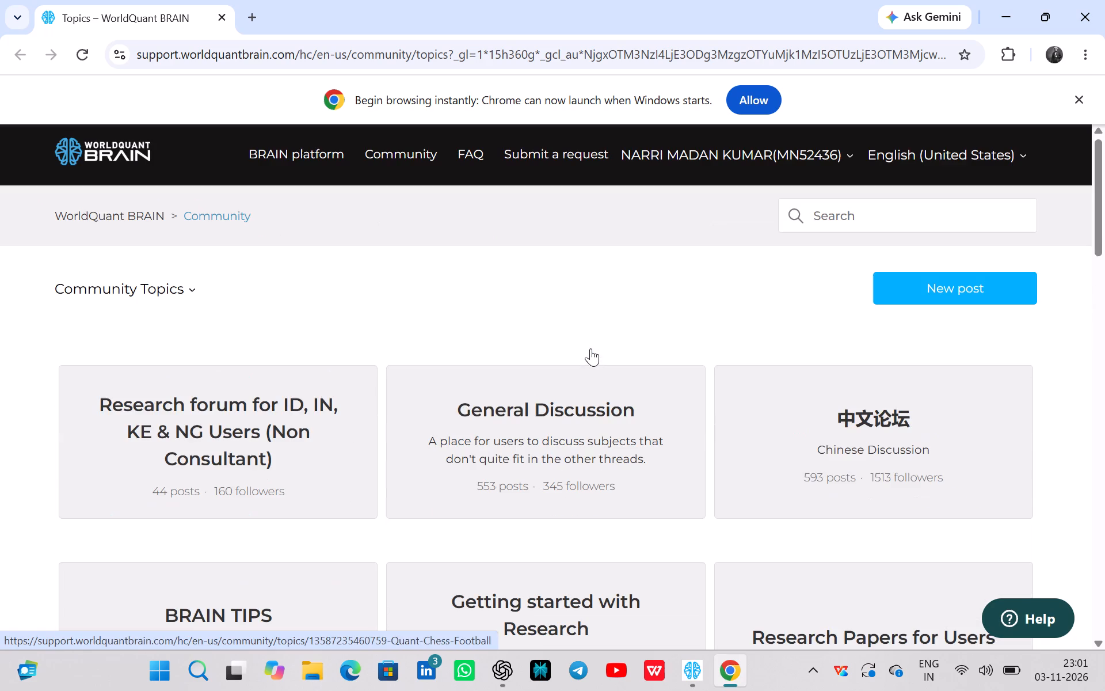
{"action": "left_click", "coordinate": [831, 404]}
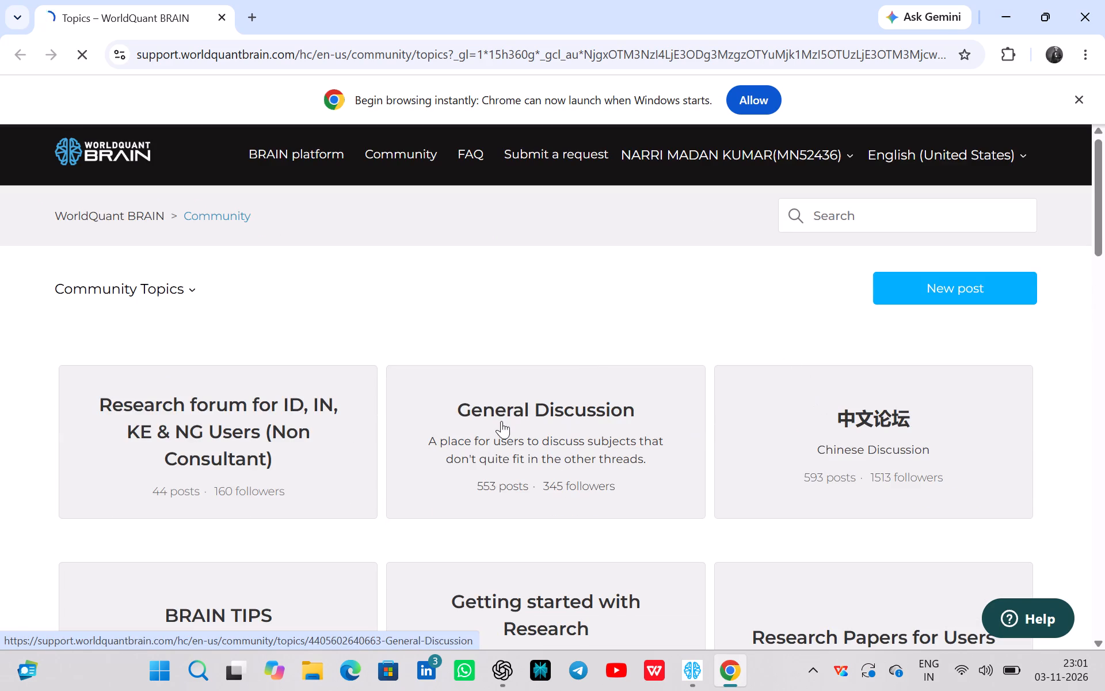
{"action": "left_click", "coordinate": [501, 420]}
{"action": "scroll", "coordinate": [501, 420], "scroll_direction": "down", "scroll_amount": 2}
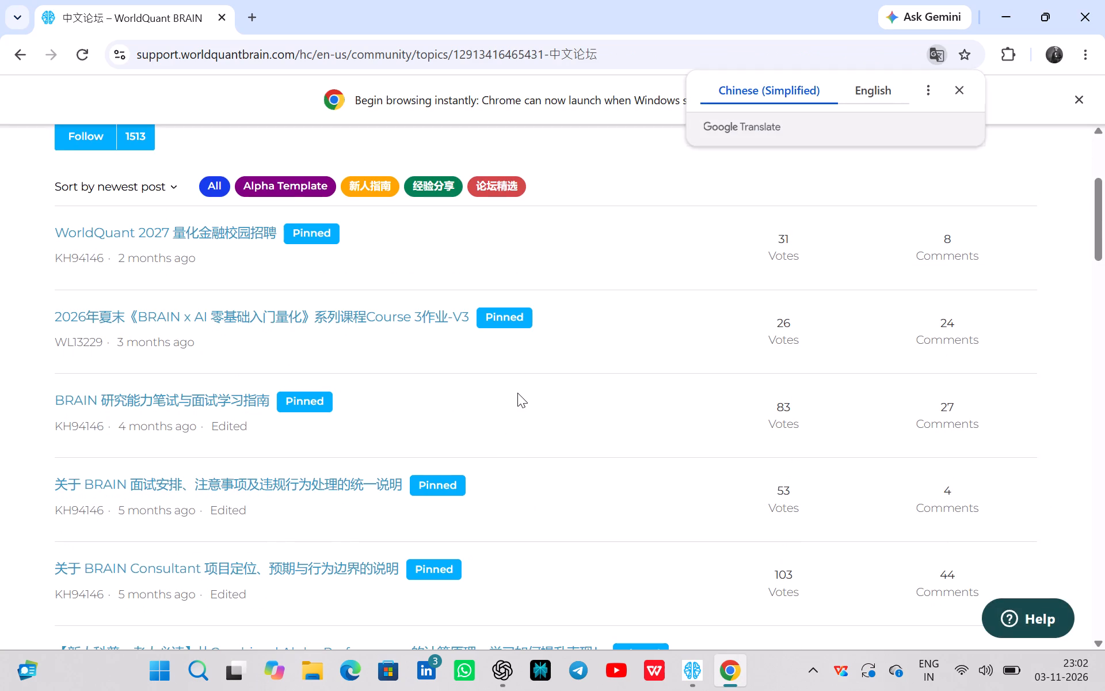
{"action": "left_click", "coordinate": [290, 186]}
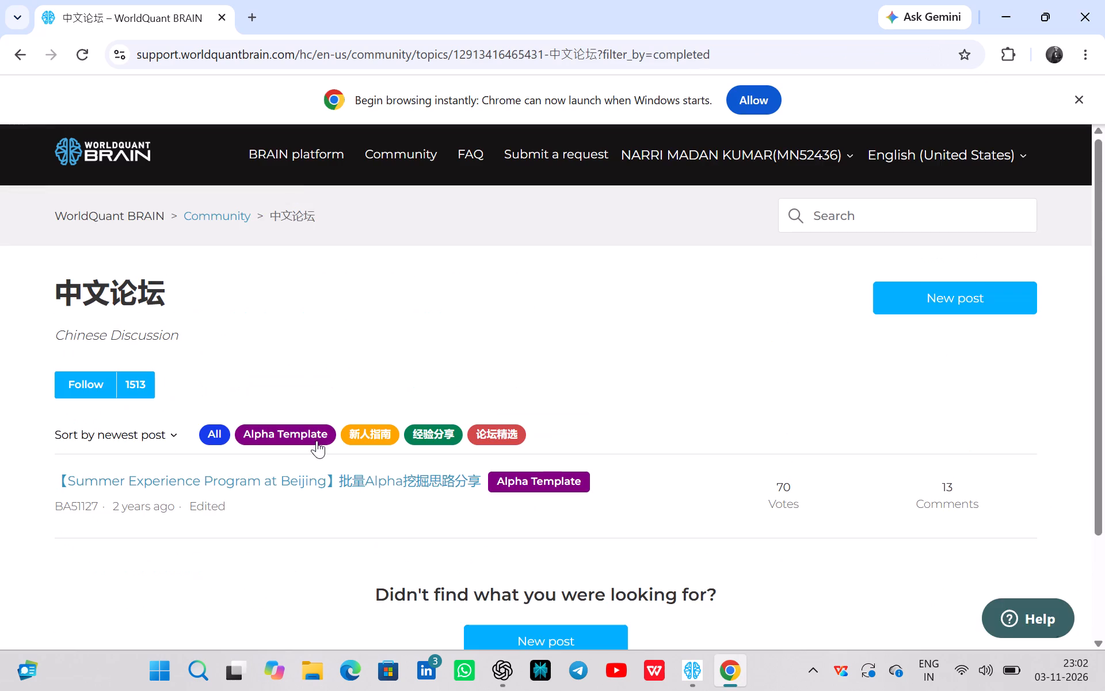
{"action": "left_click", "coordinate": [303, 476]}
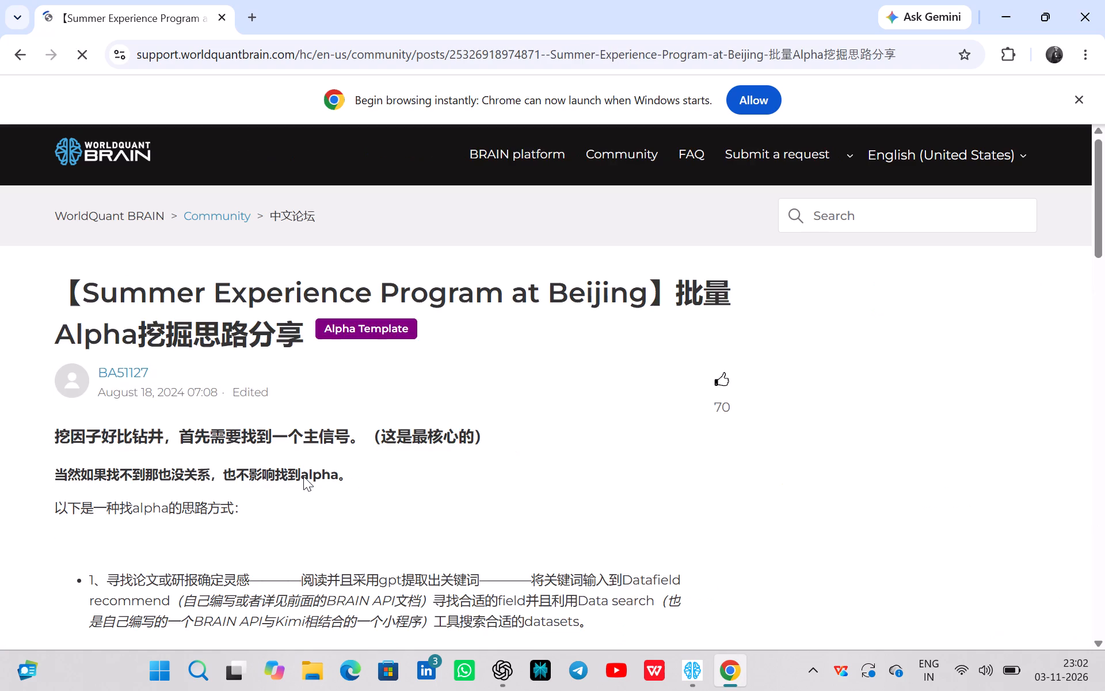
Translate the Beijing program post from Chinese into English.
{"action": "scroll", "coordinate": [303, 476], "scroll_direction": "down", "scroll_amount": 1}
{"action": "scroll", "coordinate": [303, 476], "scroll_direction": "up", "scroll_amount": 5}
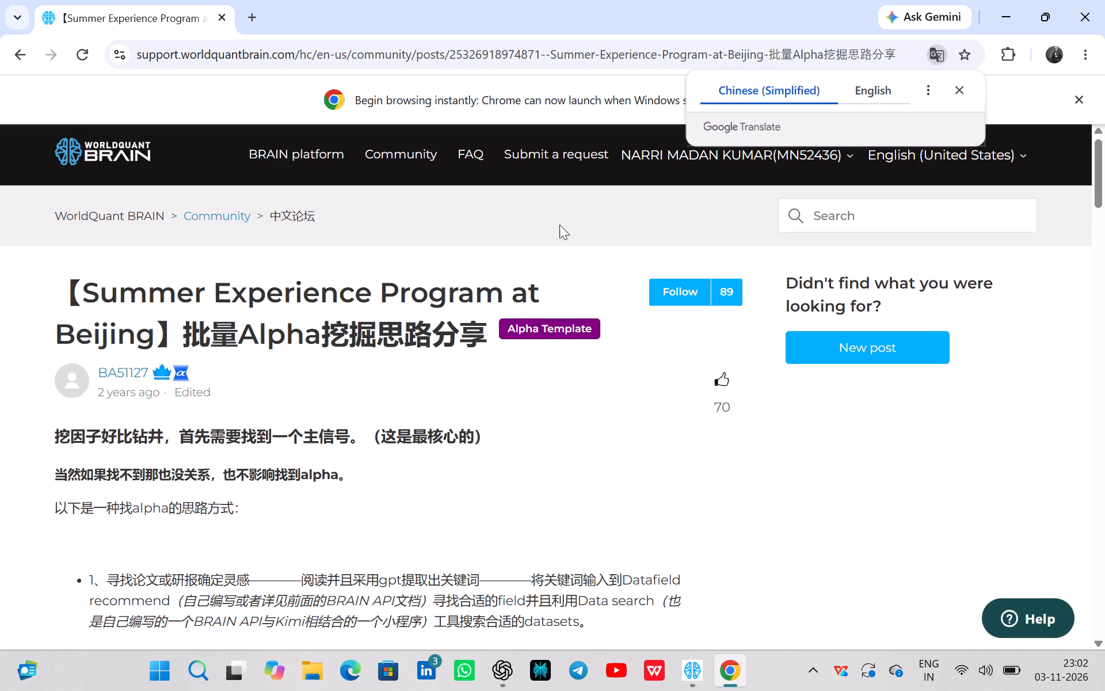
{"action": "left_click", "coordinate": [883, 81]}
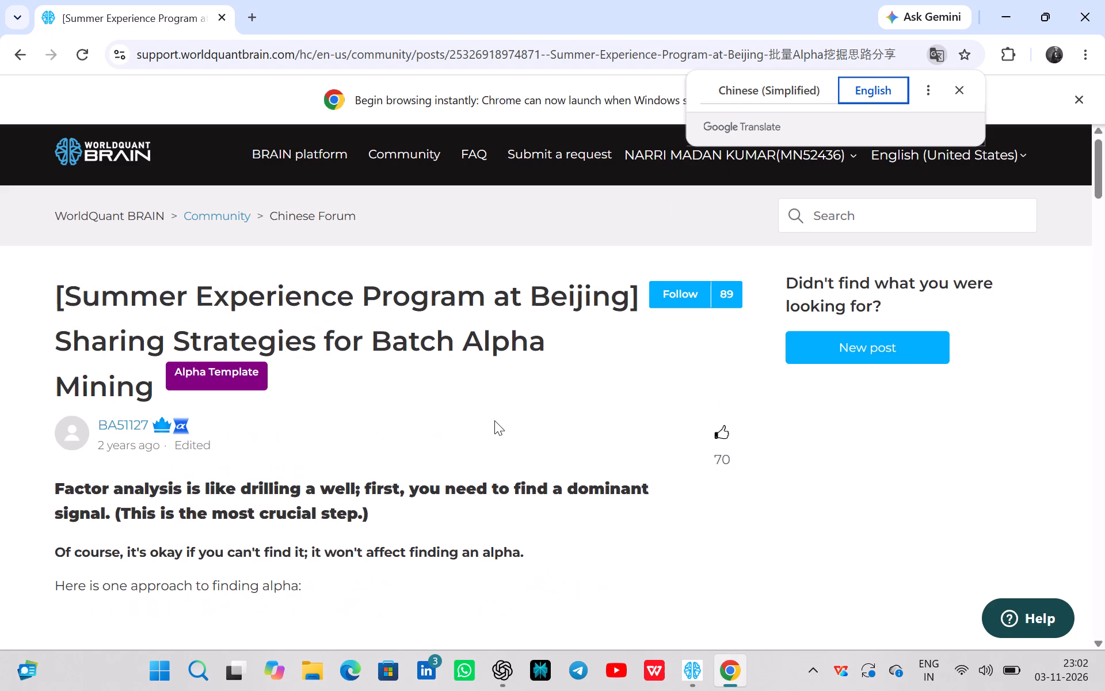
Read through the translated post's comments down to the most recent one.
{"action": "scroll", "coordinate": [469, 484], "scroll_direction": "down", "scroll_amount": 7}
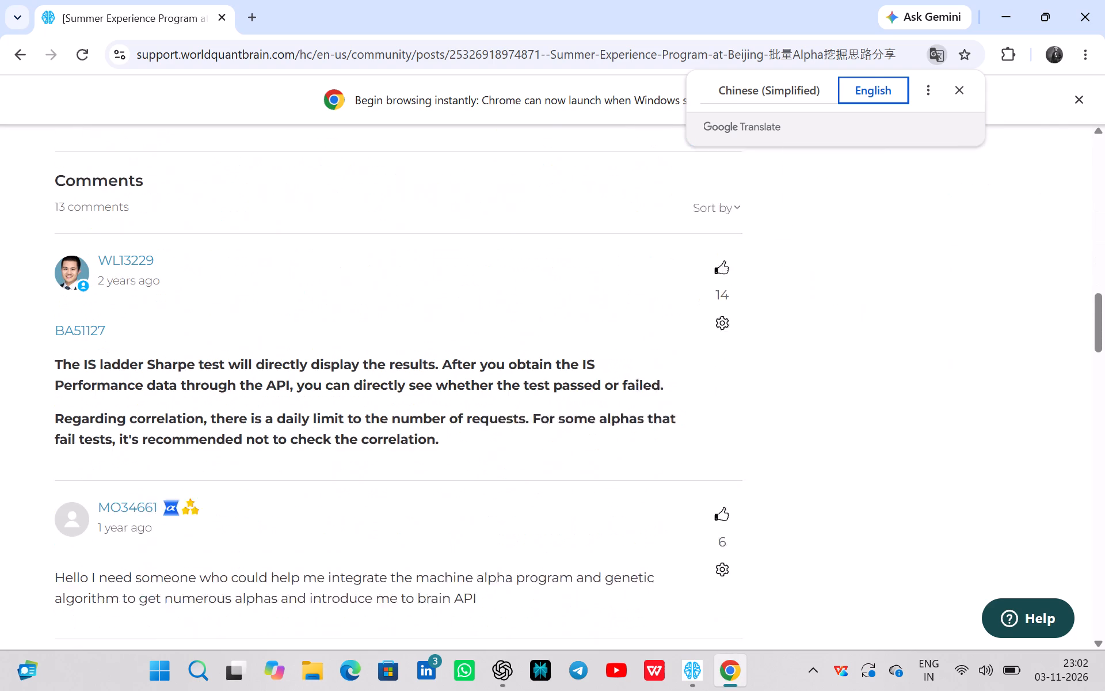
{"action": "scroll", "coordinate": [469, 484], "scroll_direction": "down", "scroll_amount": 4}
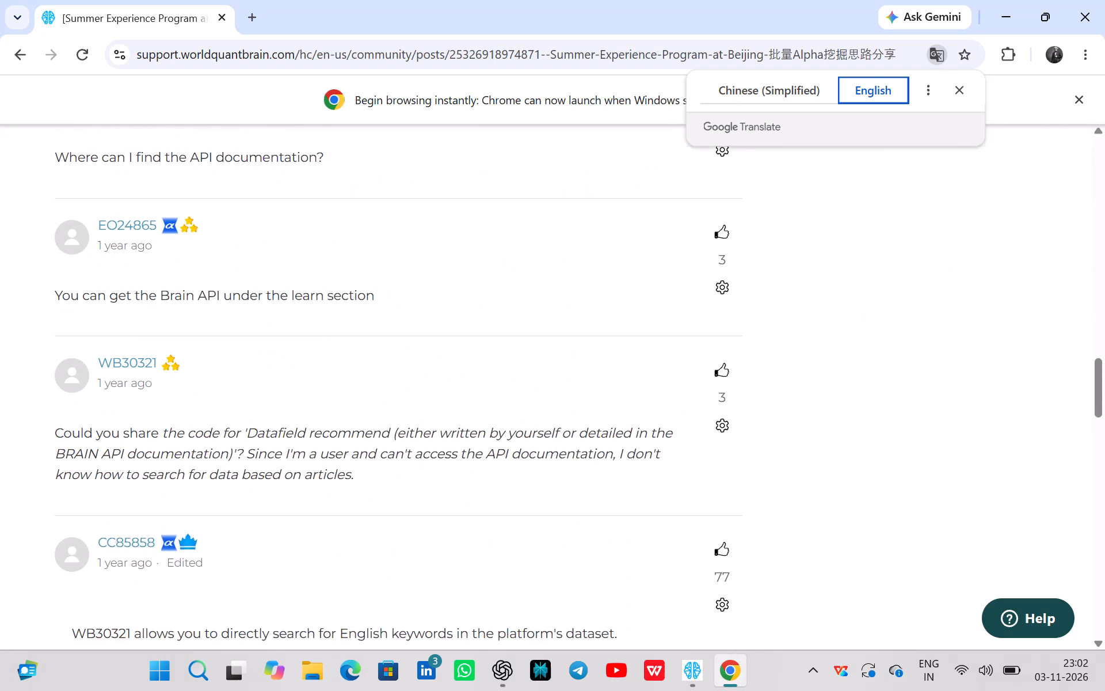
{"action": "scroll", "coordinate": [469, 484], "scroll_direction": "down", "scroll_amount": 12}
{"action": "scroll", "coordinate": [469, 484], "scroll_direction": "up", "scroll_amount": 1}
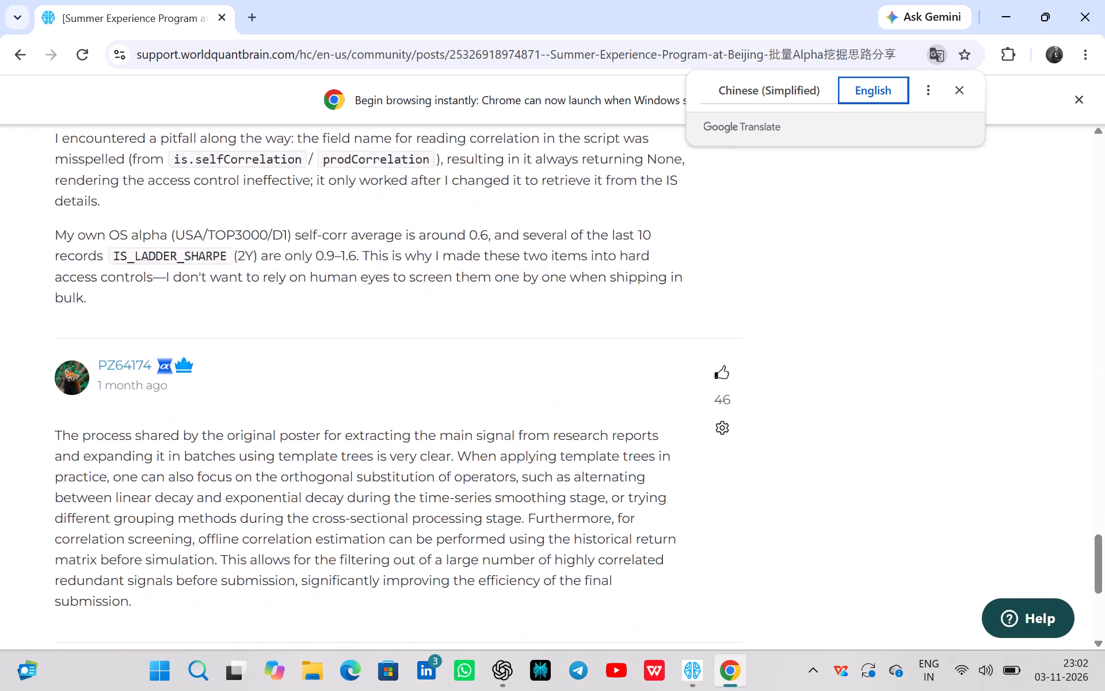
{"action": "scroll", "coordinate": [469, 484], "scroll_direction": "up", "scroll_amount": 2}
{"action": "scroll", "coordinate": [469, 484], "scroll_direction": "down", "scroll_amount": 4}
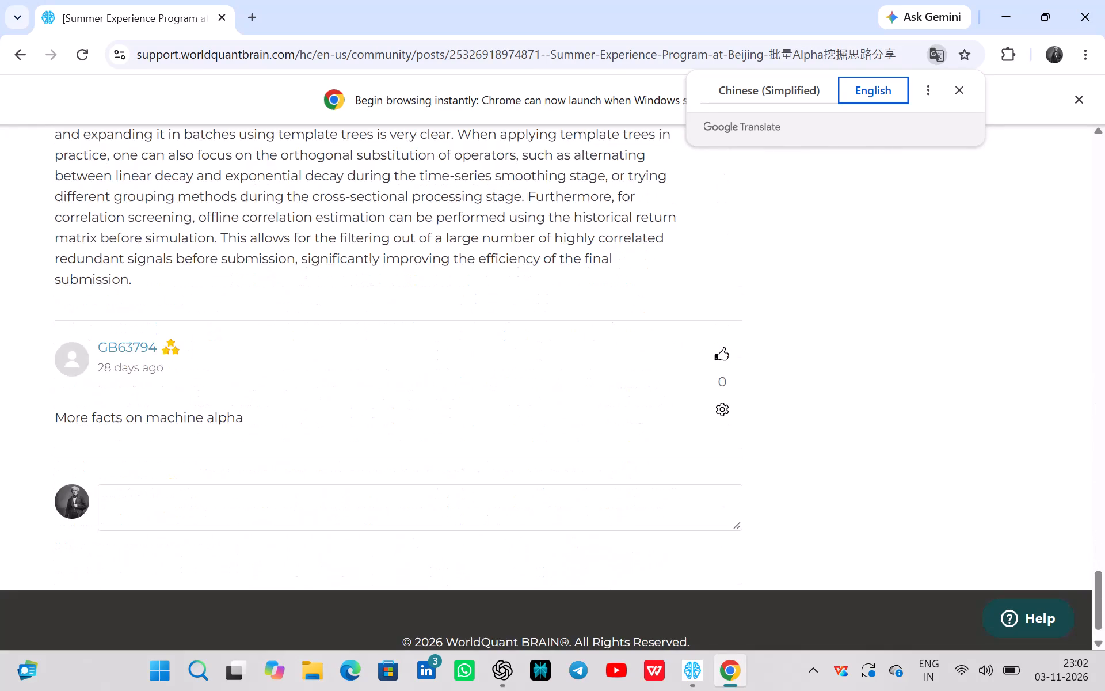
{"action": "scroll", "coordinate": [469, 484], "scroll_direction": "down", "scroll_amount": 2}
{"action": "scroll", "coordinate": [469, 484], "scroll_direction": "up", "scroll_amount": 10}
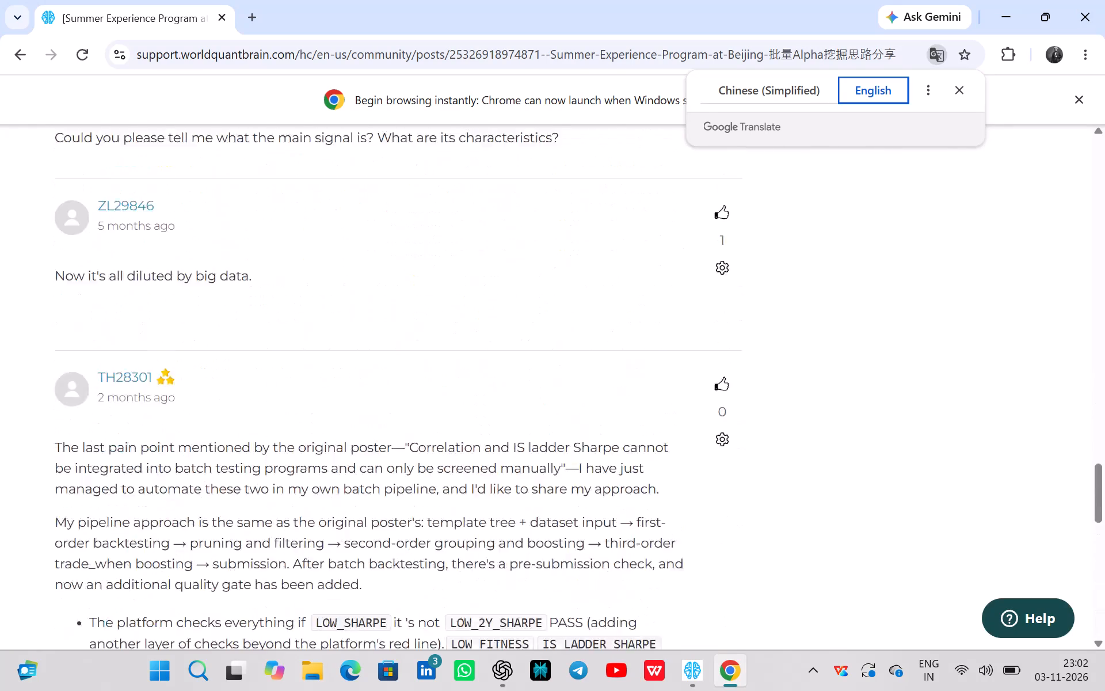
{"action": "scroll", "coordinate": [469, 484], "scroll_direction": "up", "scroll_amount": 17}
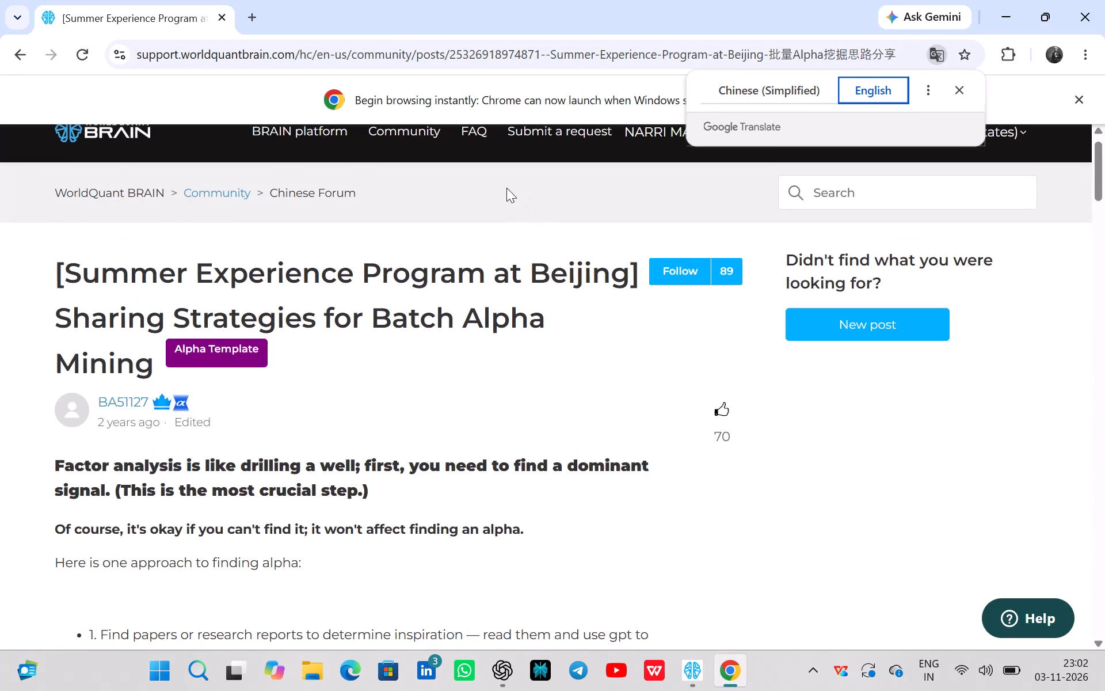
Open the community's General Discussion topic and look through its list of posts.
{"action": "left_click", "coordinate": [424, 155]}
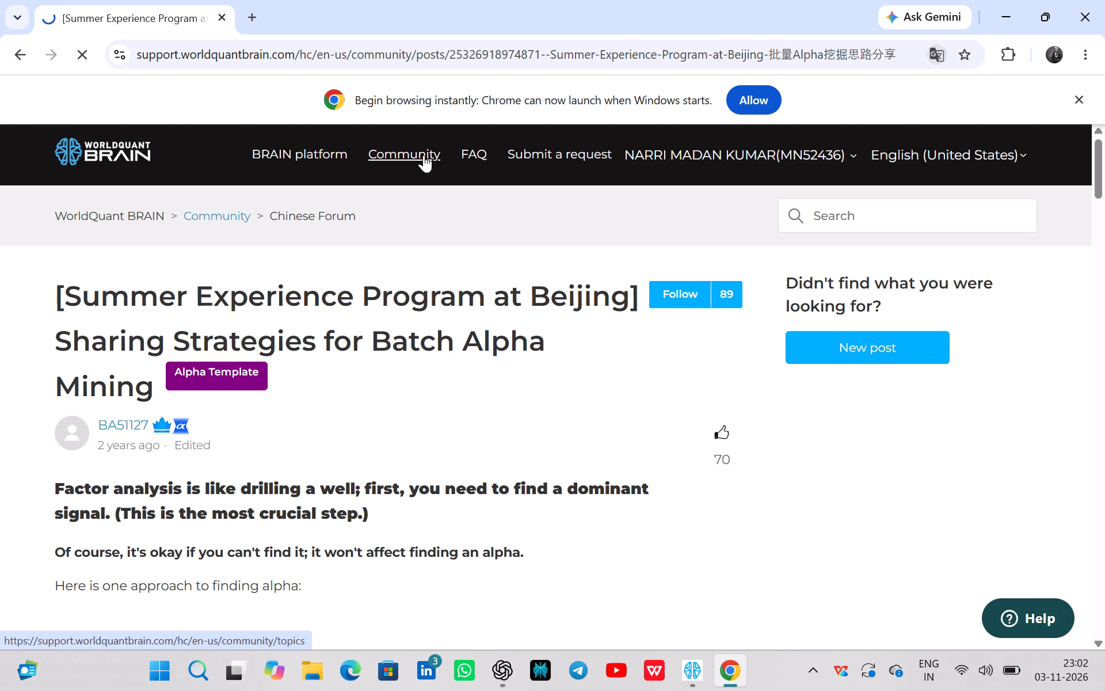
{"action": "scroll", "coordinate": [371, 430], "scroll_direction": "down", "scroll_amount": 1}
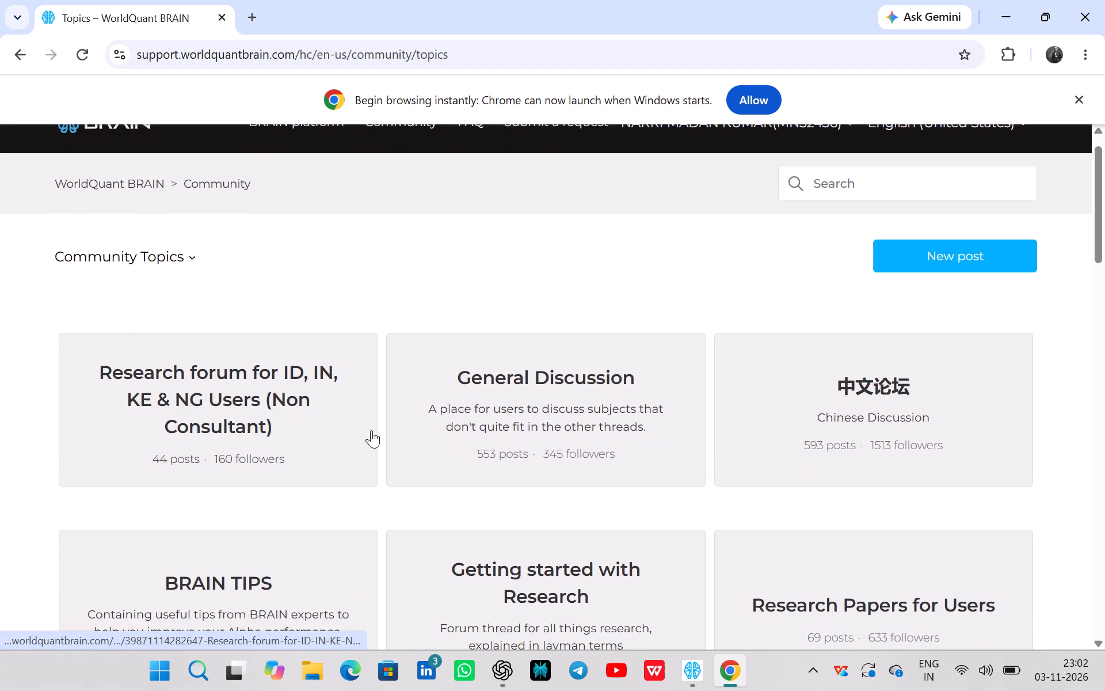
{"action": "scroll", "coordinate": [371, 430], "scroll_direction": "down", "scroll_amount": 1}
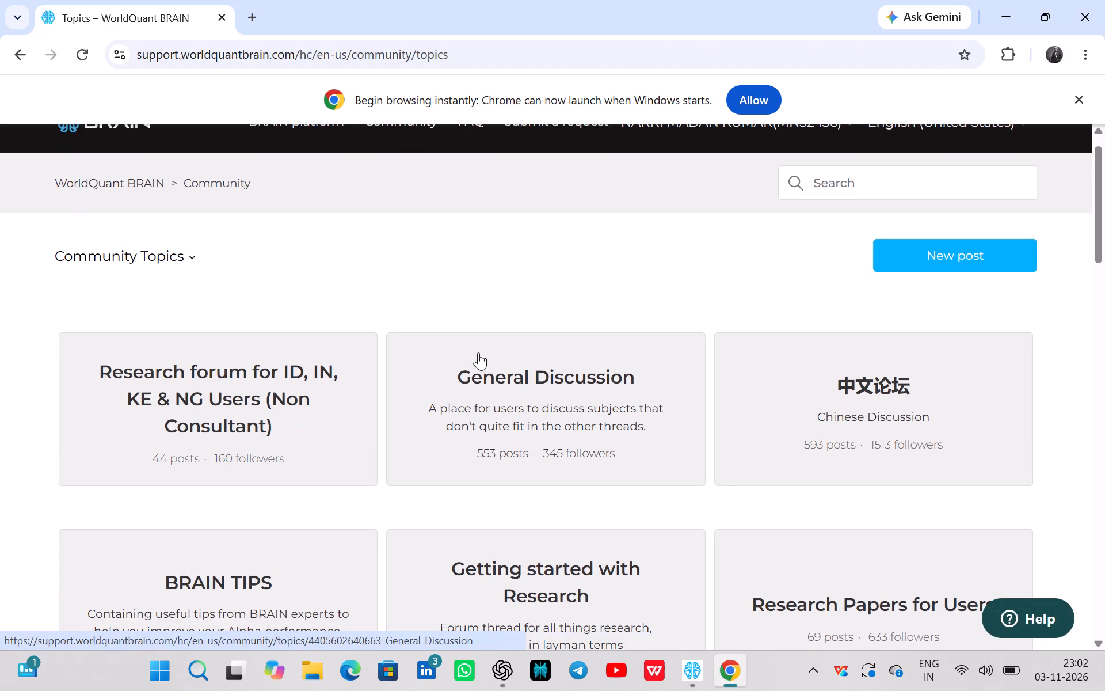
{"action": "left_click", "coordinate": [502, 371]}
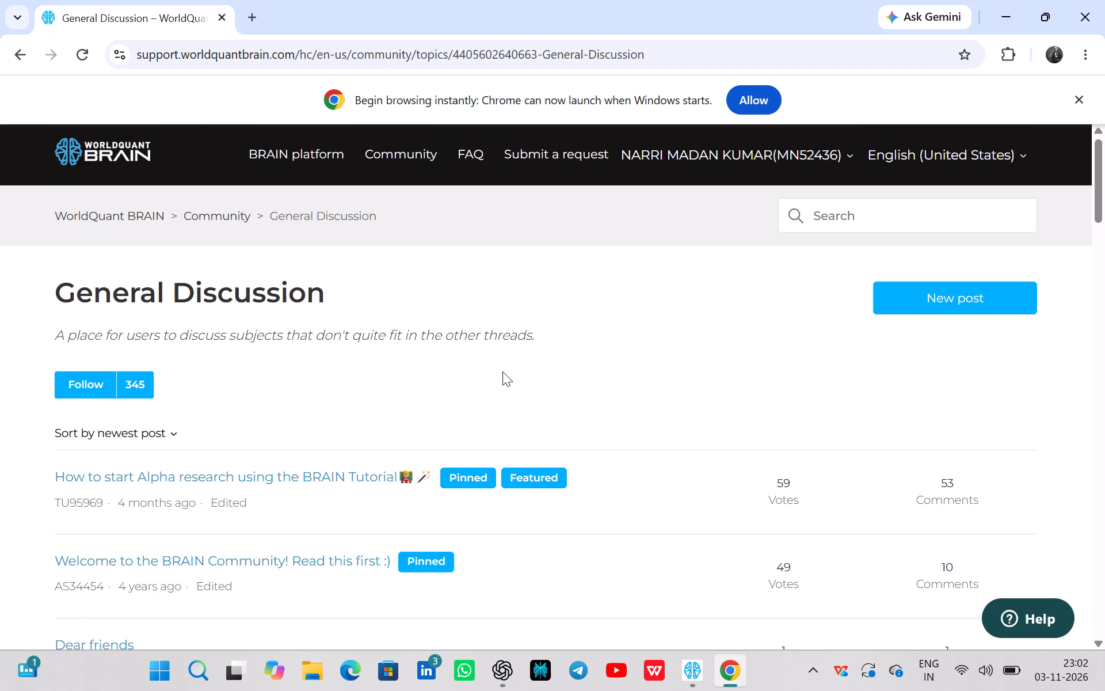
{"action": "scroll", "coordinate": [502, 371], "scroll_direction": "down", "scroll_amount": 3}
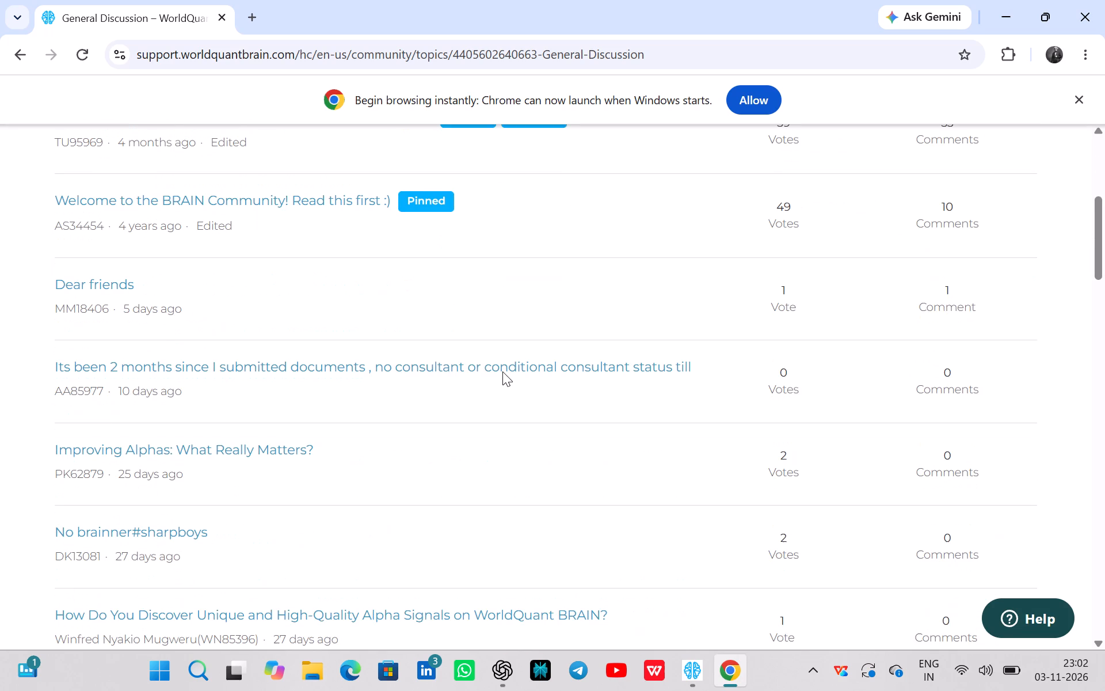
{"action": "scroll", "coordinate": [502, 371], "scroll_direction": "down", "scroll_amount": 7}
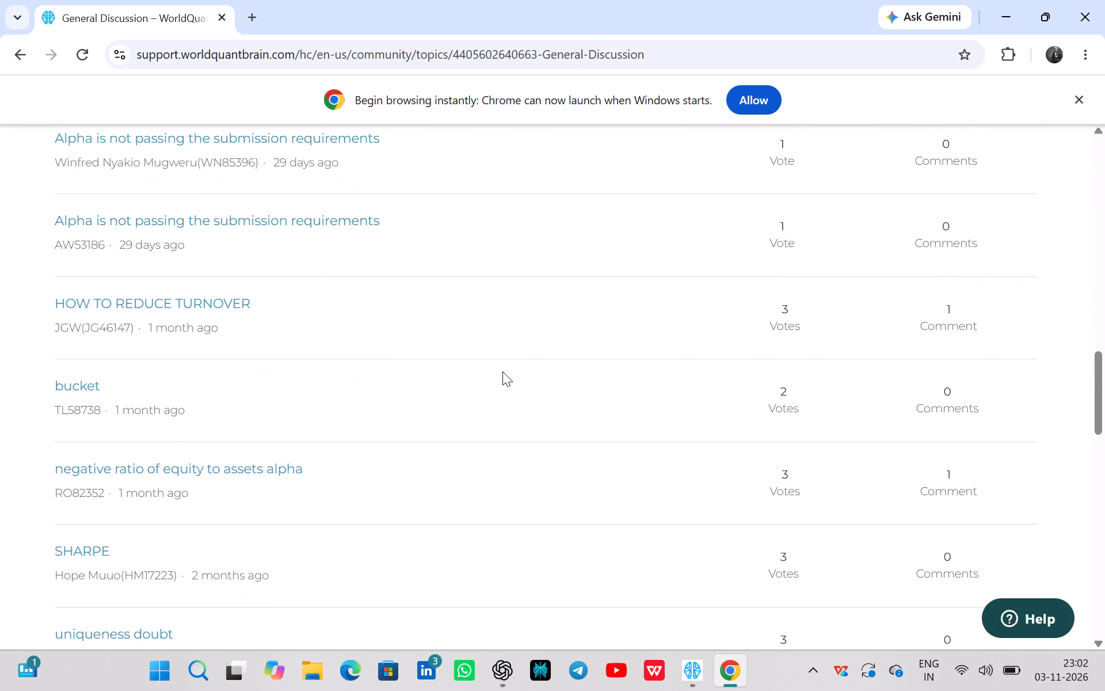
{"action": "scroll", "coordinate": [502, 371], "scroll_direction": "down", "scroll_amount": 2}
{"action": "scroll", "coordinate": [117, 337], "scroll_direction": "up", "scroll_amount": 1}
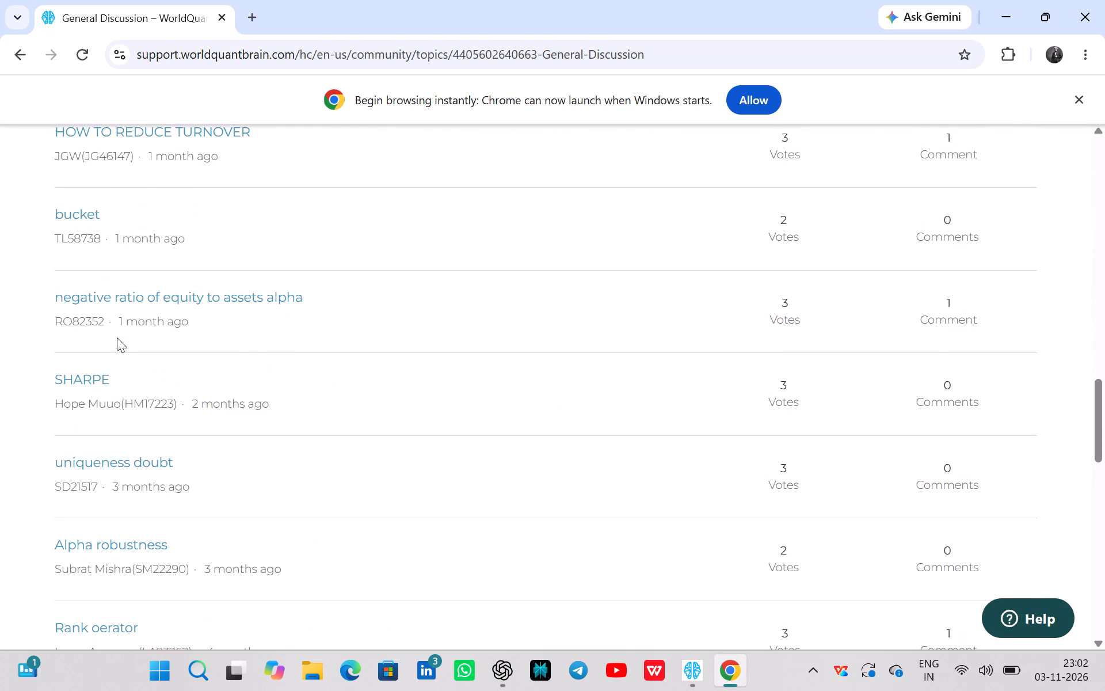
{"action": "scroll", "coordinate": [117, 337], "scroll_direction": "up", "scroll_amount": 1}
Open the General Discussion post titled bucket and copy its full alpha expression.
{"action": "left_click", "coordinate": [81, 213]}
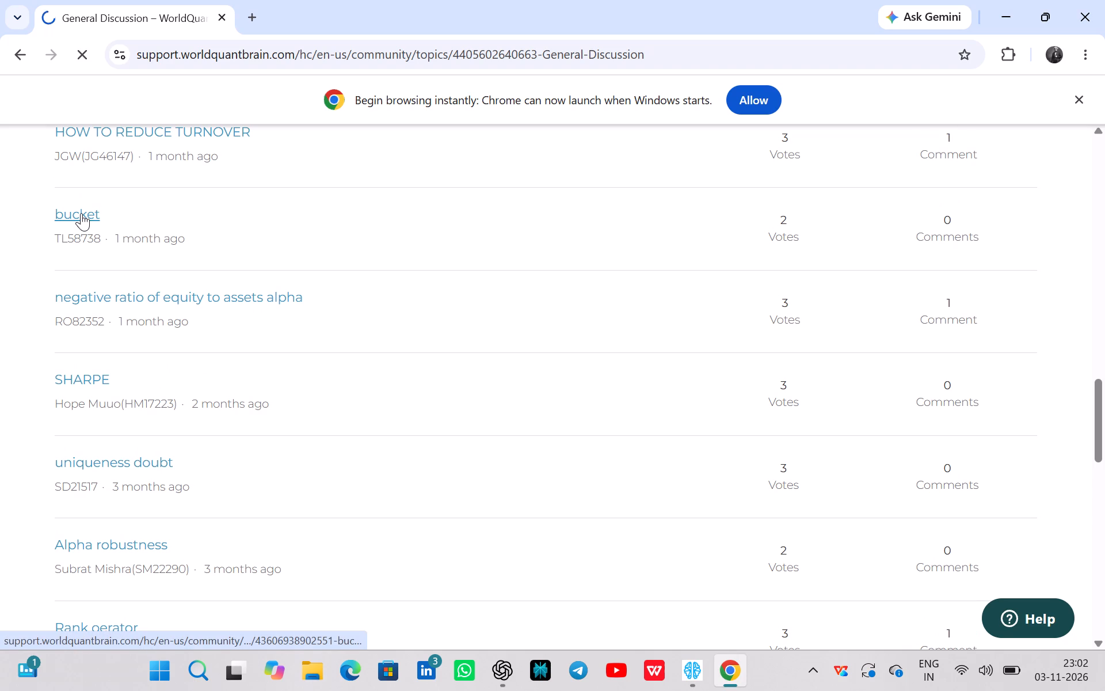
{"action": "scroll", "coordinate": [254, 325], "scroll_direction": "down", "scroll_amount": 1}
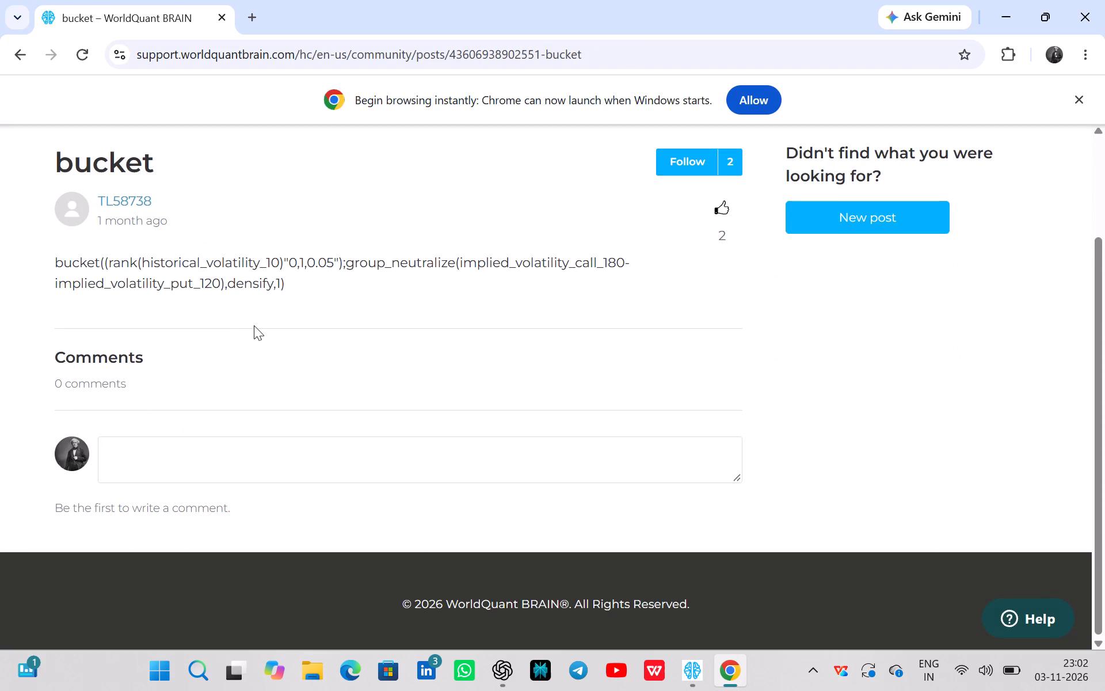
{"action": "scroll", "coordinate": [254, 325], "scroll_direction": "down", "scroll_amount": 1}
{"action": "scroll", "coordinate": [254, 325], "scroll_direction": "up", "scroll_amount": 2}
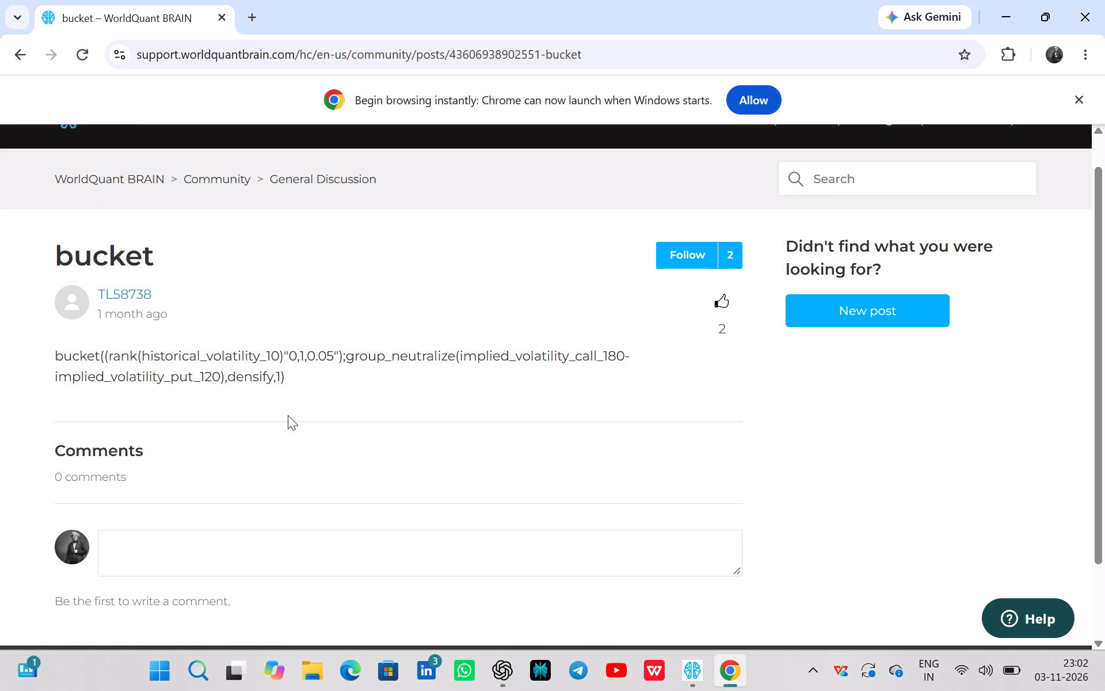
{"action": "left_click_drag", "start_coordinate": [288, 415], "coordinate": [52, 388]}
{"action": "key", "text": "ctrl+c"}
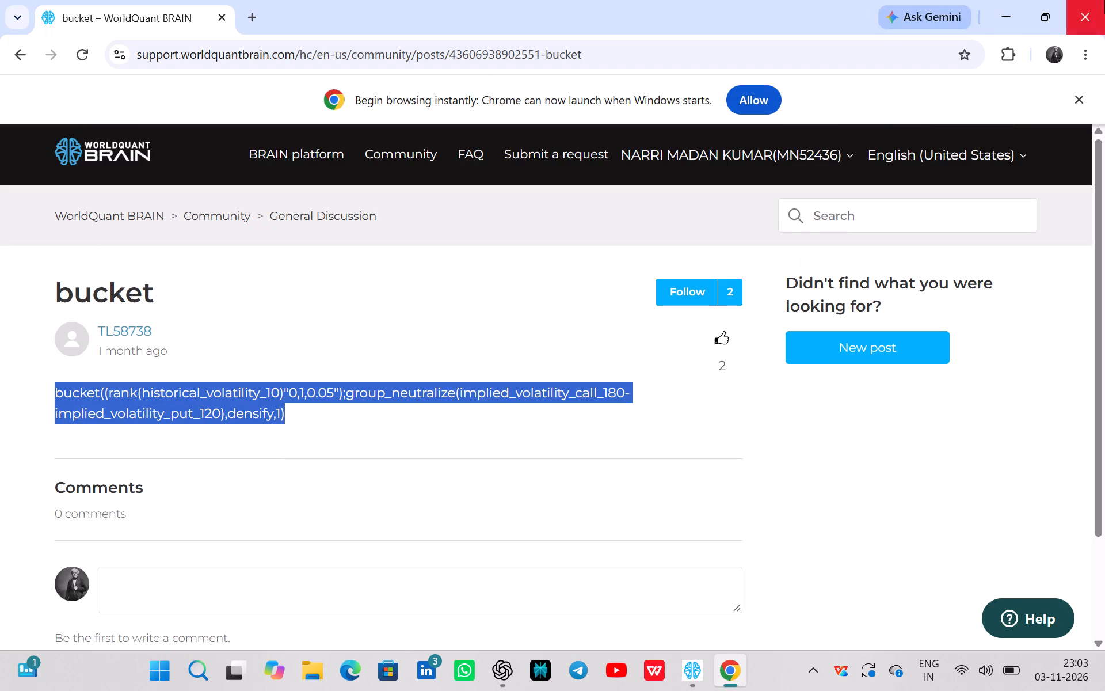
Close the browser window and simulate the copied bucket expression in a new simulation in the WorldQuant BRAIN app.
{"action": "left_click", "coordinate": [1104, 0]}
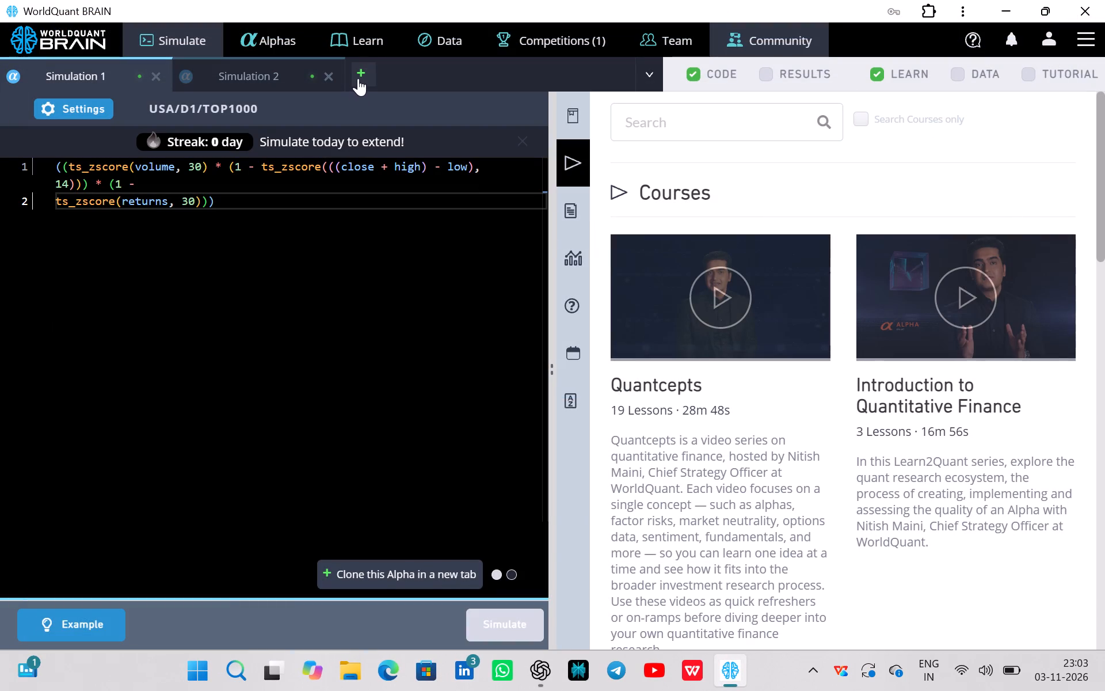
{"action": "left_click", "coordinate": [358, 78]}
{"action": "key", "text": "ctrl+v"}
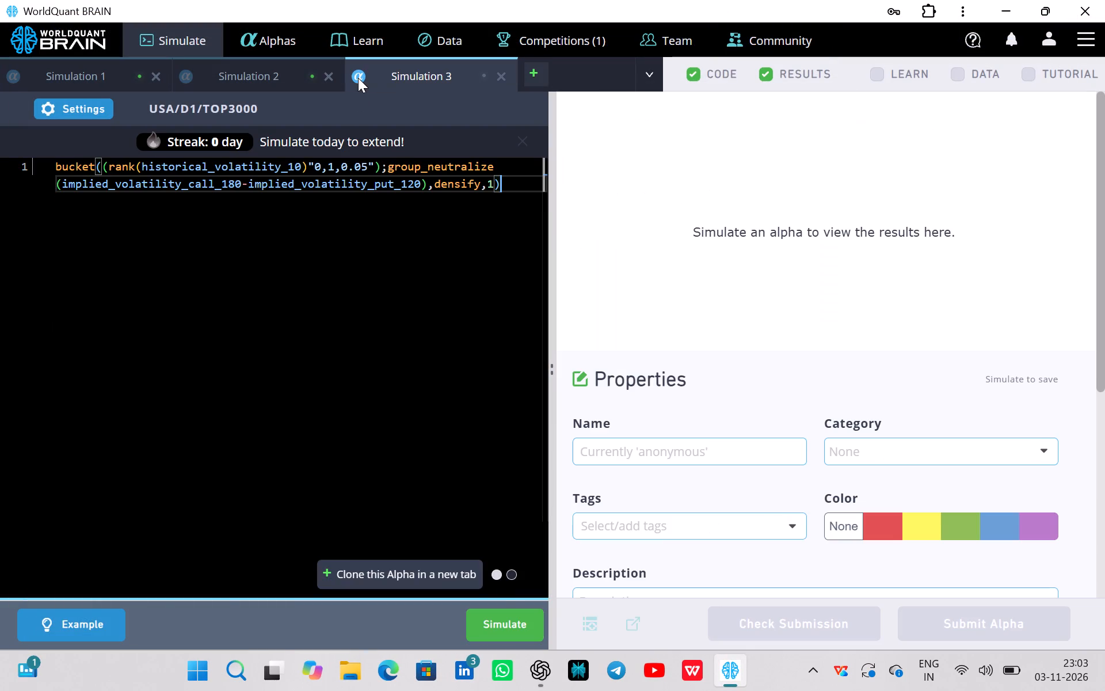
{"action": "left_click", "coordinate": [499, 625]}
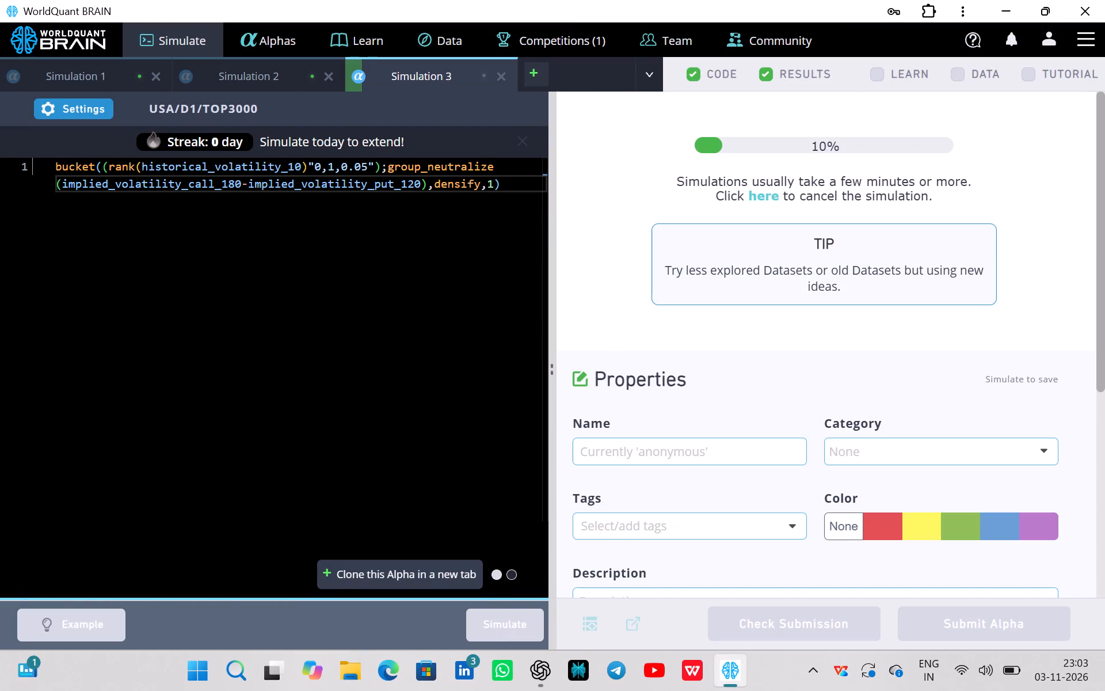
Look at the code in Simulation 2 and Simulation 1, and return to Simulation 3 to check its outcome.
{"action": "left_click", "coordinate": [281, 74]}
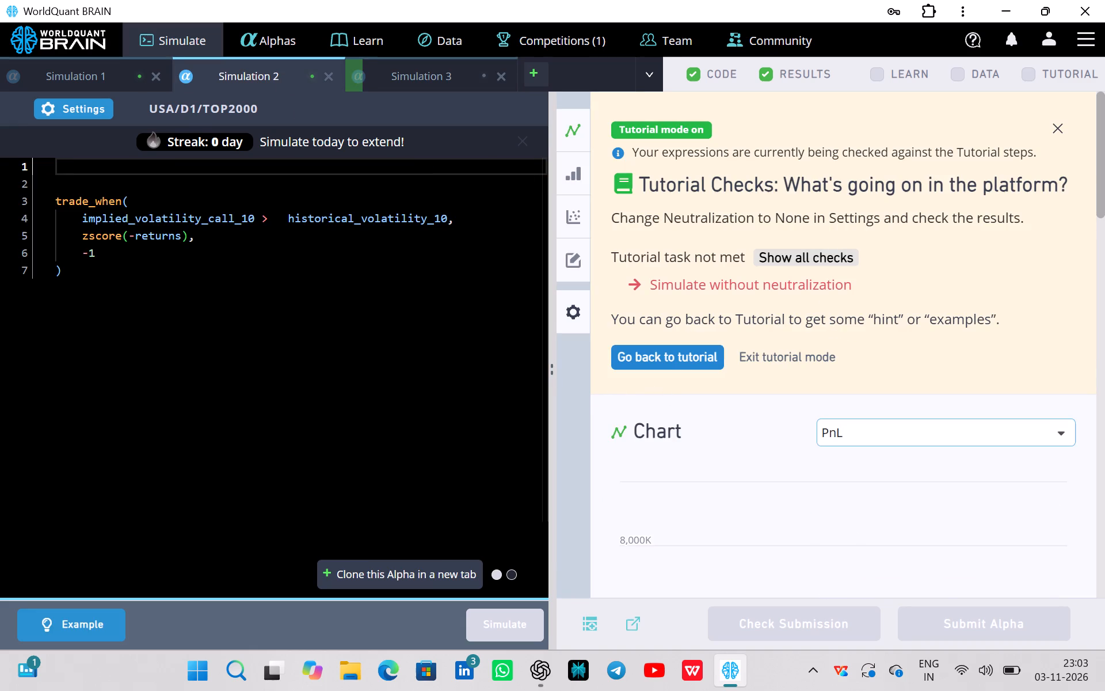
{"action": "left_click", "coordinate": [71, 68]}
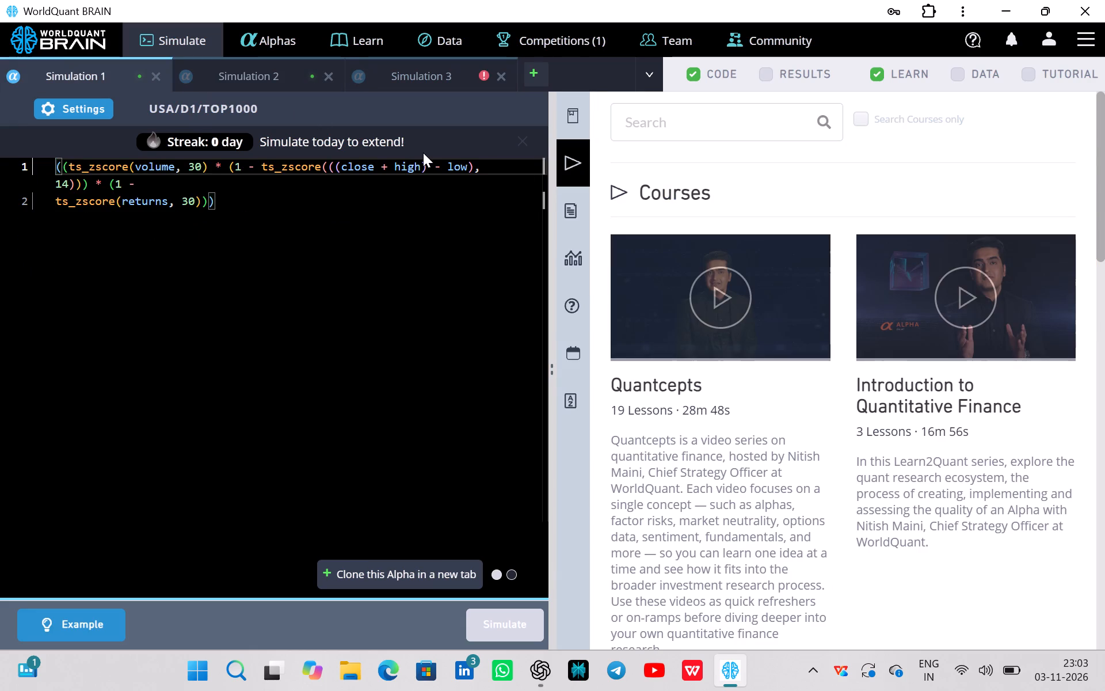
{"action": "left_click", "coordinate": [439, 63]}
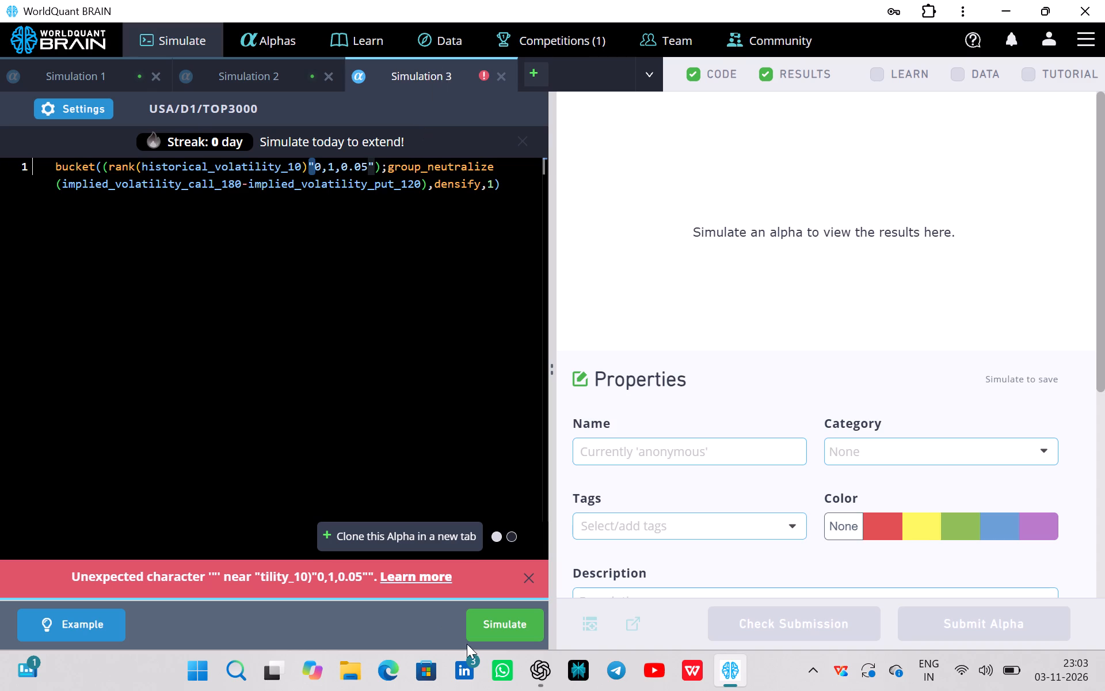
Search the BRAIN community for alphas and open the first result, posted under Global Research webinars (Users).
{"action": "left_click", "coordinate": [779, 38]}
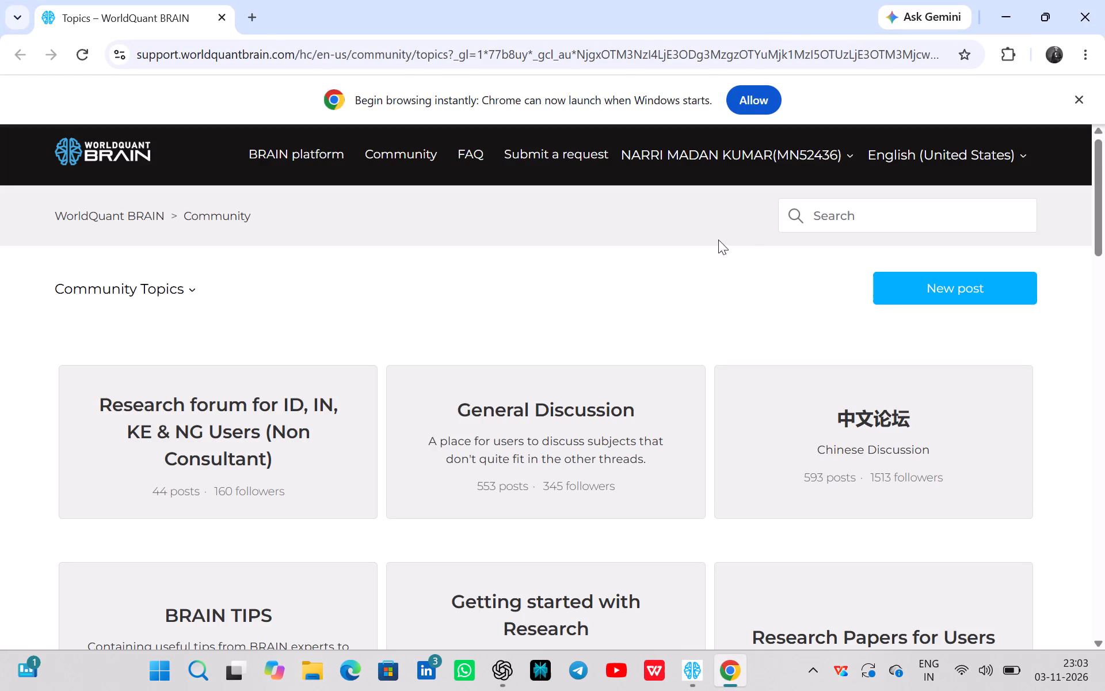
{"action": "left_click", "coordinate": [821, 213]}
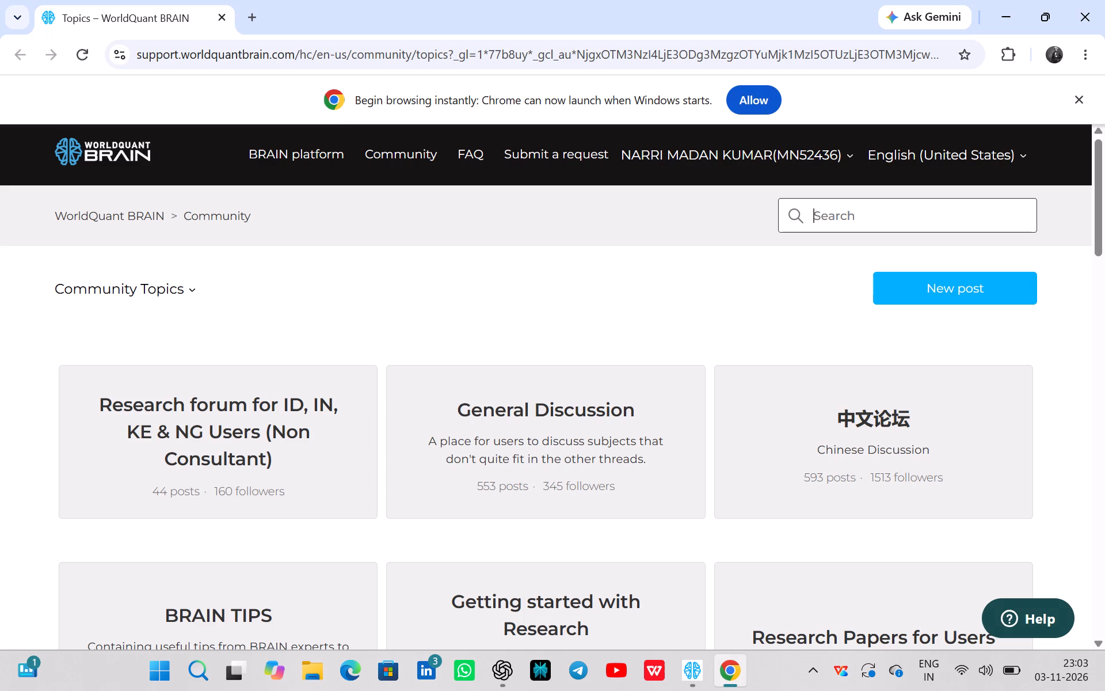
{"action": "type", "text": "alphas"}
{"action": "key", "text": "Return"}
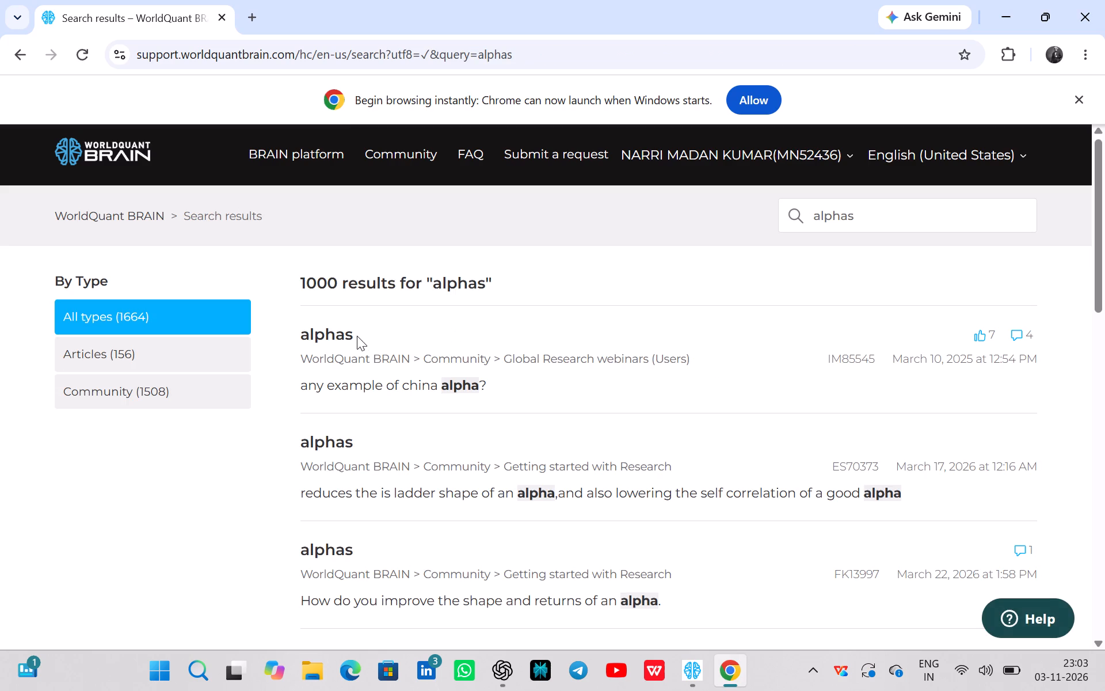
{"action": "left_click", "coordinate": [345, 331]}
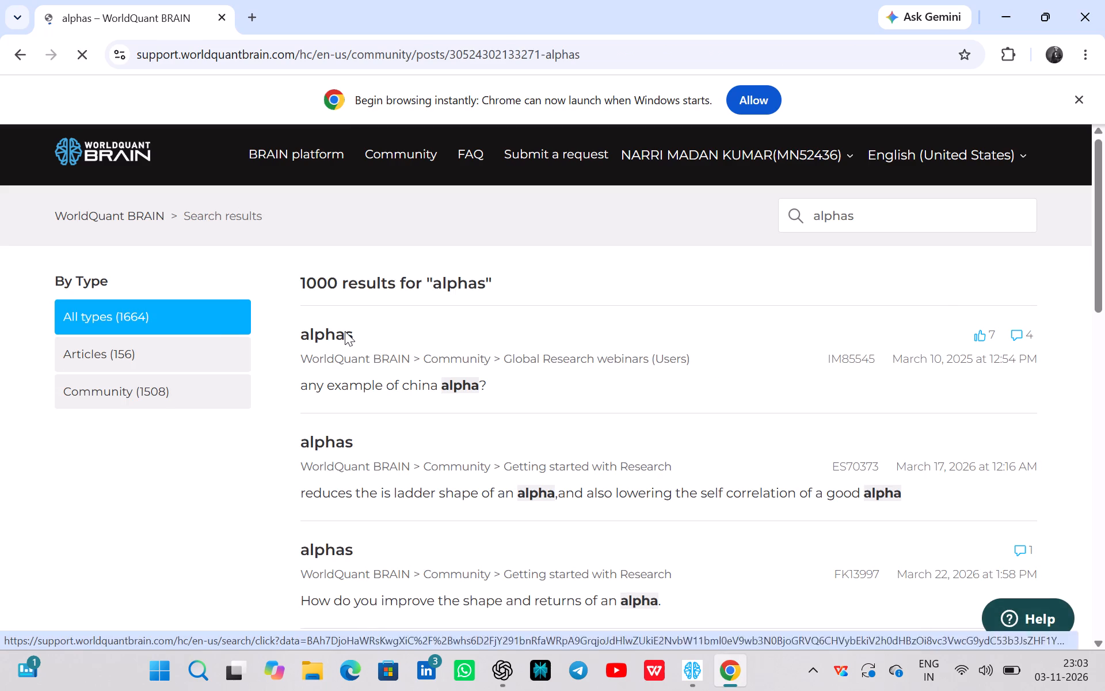
Read the opened alphas post about China alphas with its comments, and return to the search results.
{"action": "scroll", "coordinate": [345, 331], "scroll_direction": "down", "scroll_amount": 2}
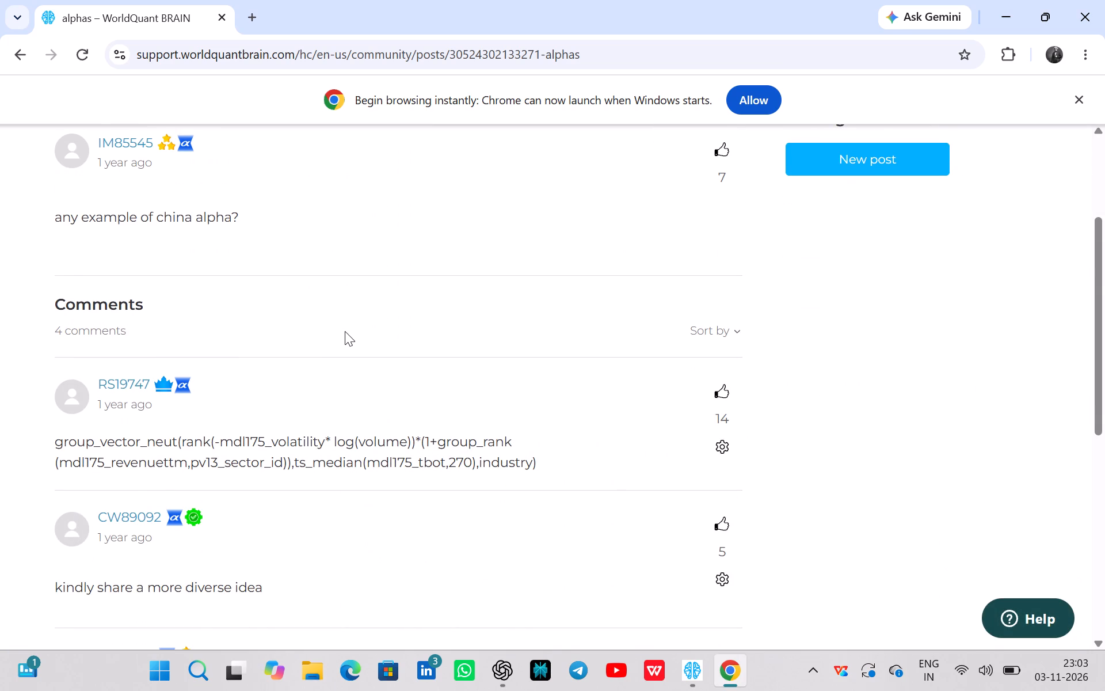
{"action": "scroll", "coordinate": [345, 331], "scroll_direction": "down", "scroll_amount": 3}
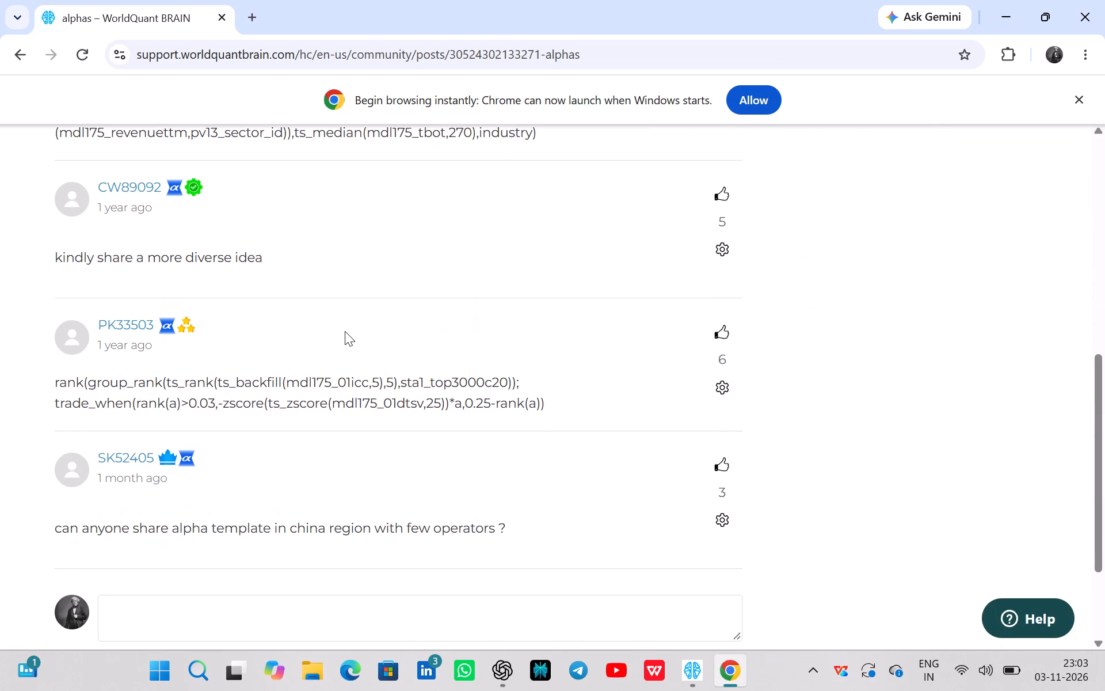
{"action": "scroll", "coordinate": [345, 331], "scroll_direction": "down", "scroll_amount": 2}
{"action": "scroll", "coordinate": [345, 331], "scroll_direction": "up", "scroll_amount": 9}
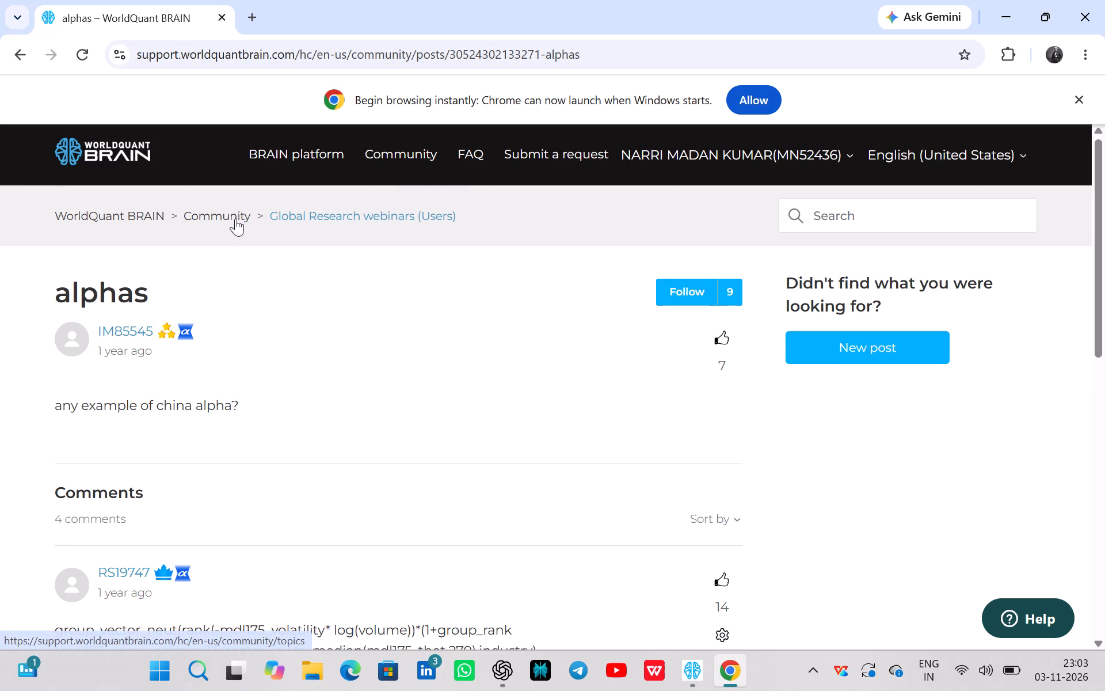
{"action": "left_click", "coordinate": [10, 48]}
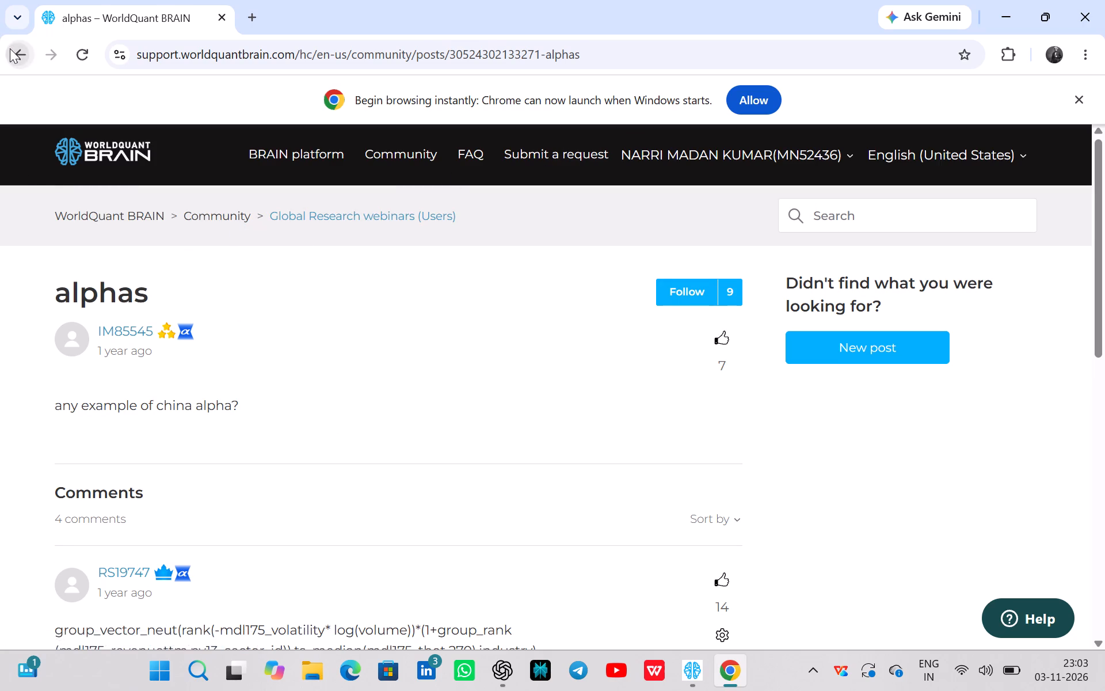
Read the second alphas post, about ladder shape and self correlation, and return to the search results.
{"action": "scroll", "coordinate": [399, 284], "scroll_direction": "down", "scroll_amount": 1}
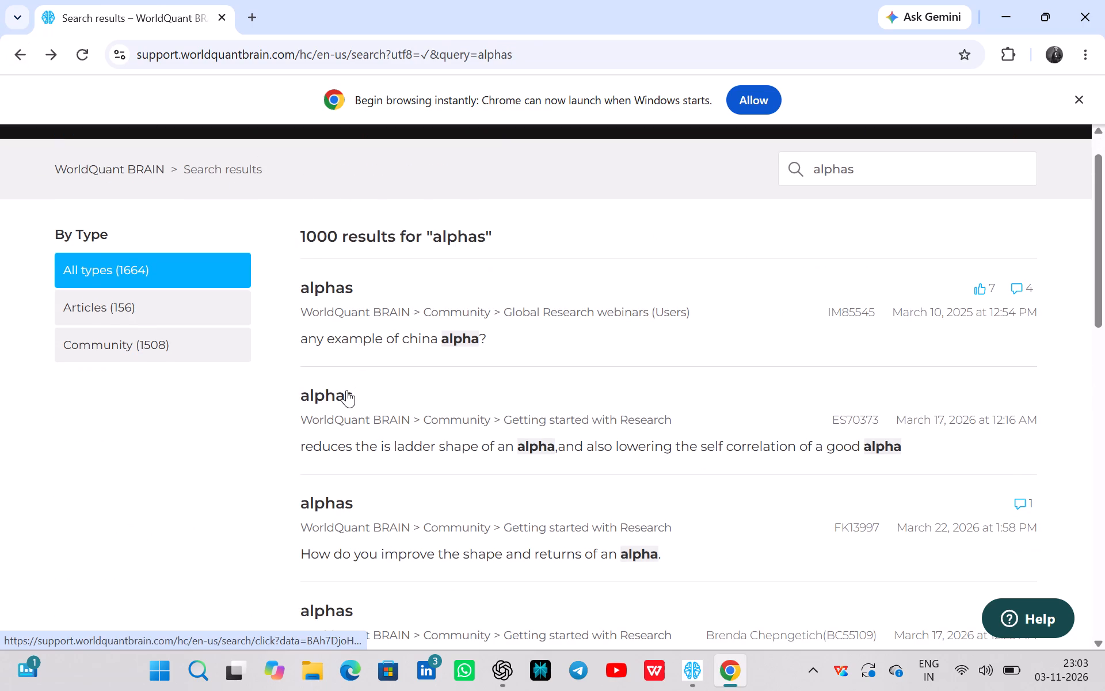
{"action": "left_click", "coordinate": [346, 390]}
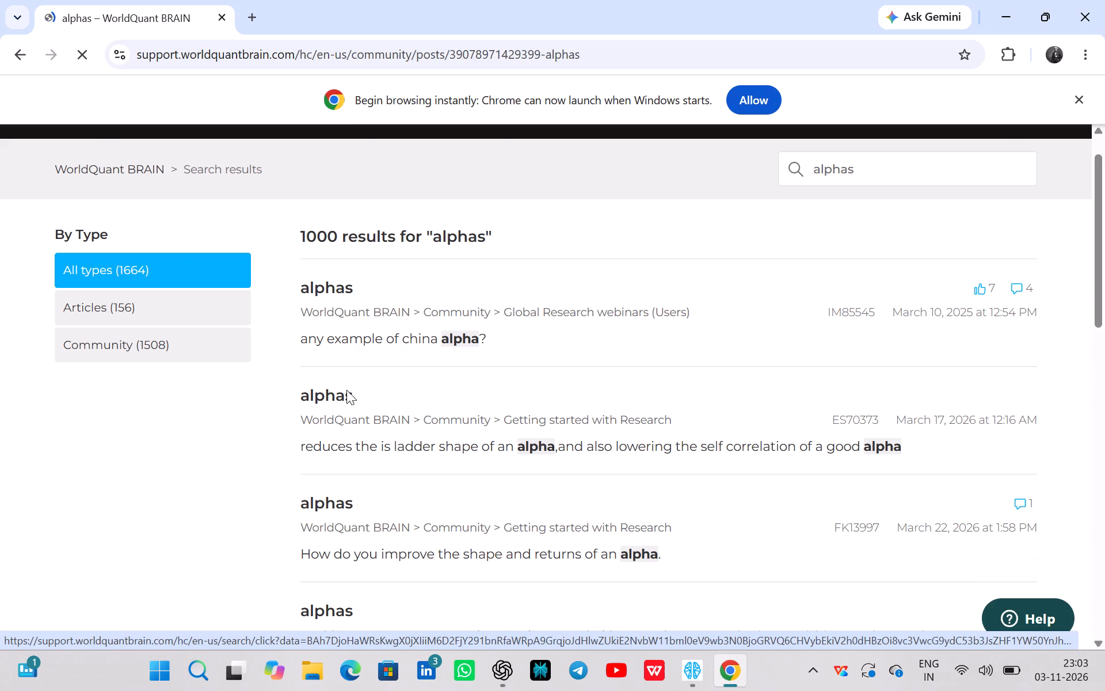
{"action": "scroll", "coordinate": [346, 390], "scroll_direction": "down", "scroll_amount": 1}
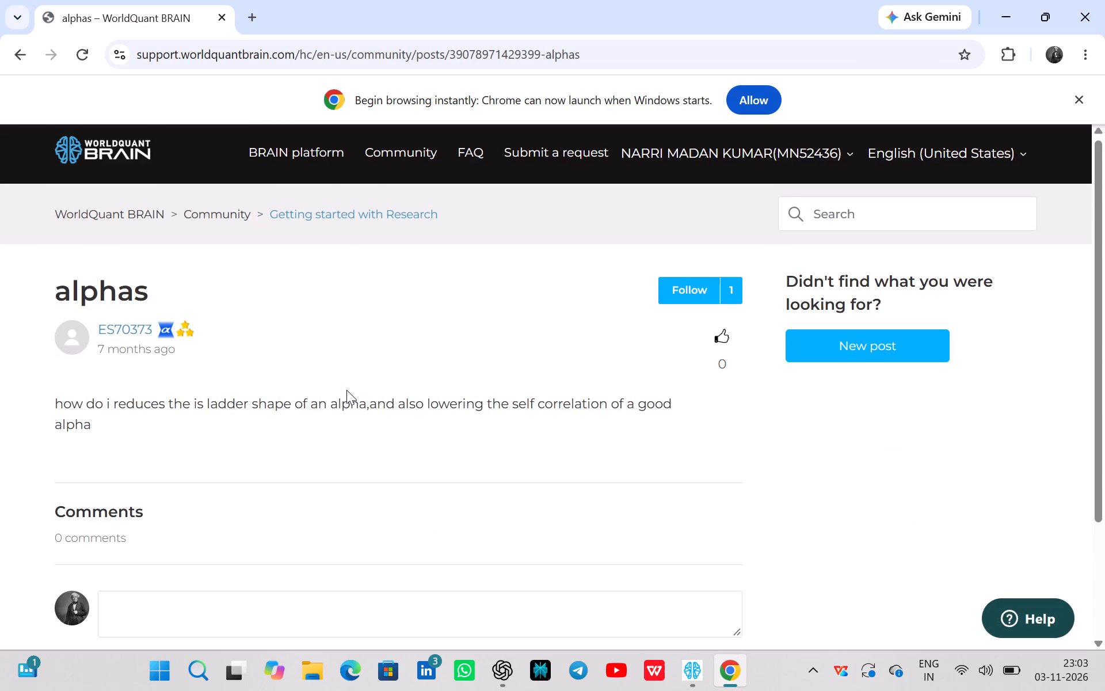
{"action": "scroll", "coordinate": [346, 390], "scroll_direction": "down", "scroll_amount": 1}
{"action": "scroll", "coordinate": [346, 390], "scroll_direction": "up", "scroll_amount": 5}
{"action": "left_click", "coordinate": [20, 60]}
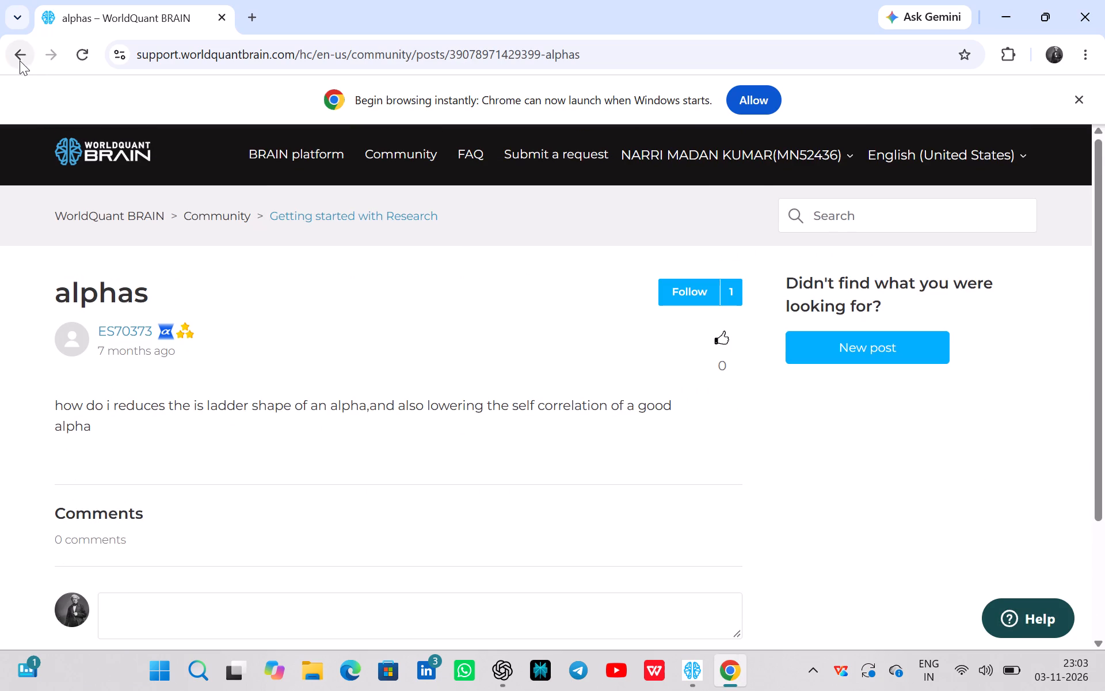
Look further through the alphas search results and open the post titled improving alphas.
{"action": "scroll", "coordinate": [333, 403], "scroll_direction": "down", "scroll_amount": 1}
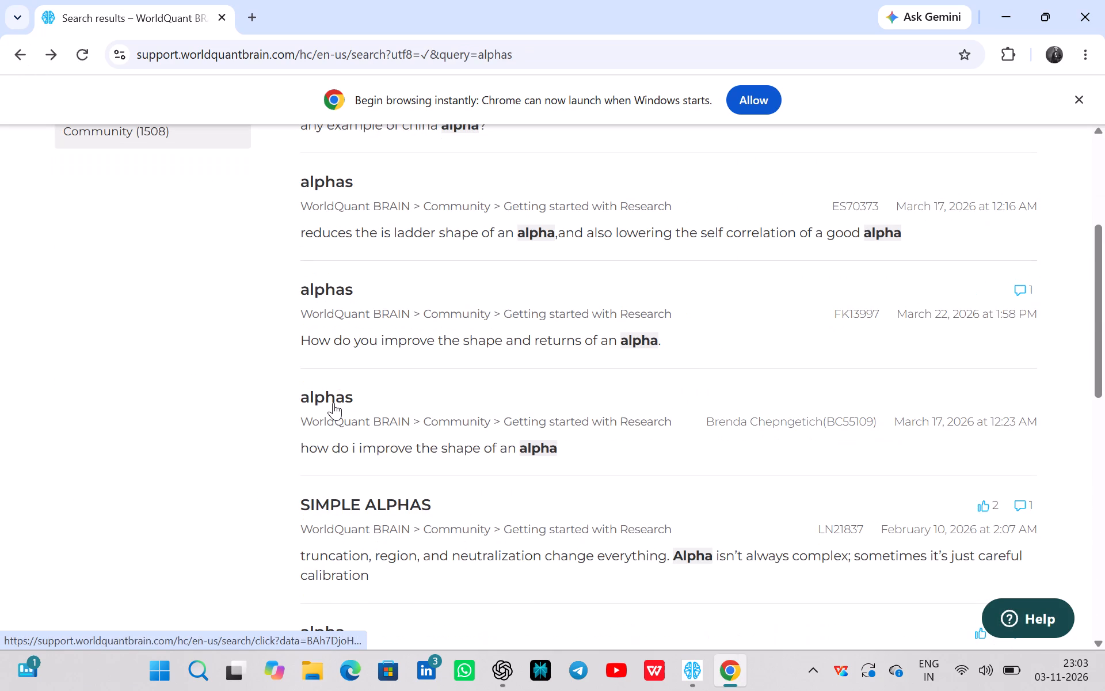
{"action": "scroll", "coordinate": [333, 403], "scroll_direction": "down", "scroll_amount": 2}
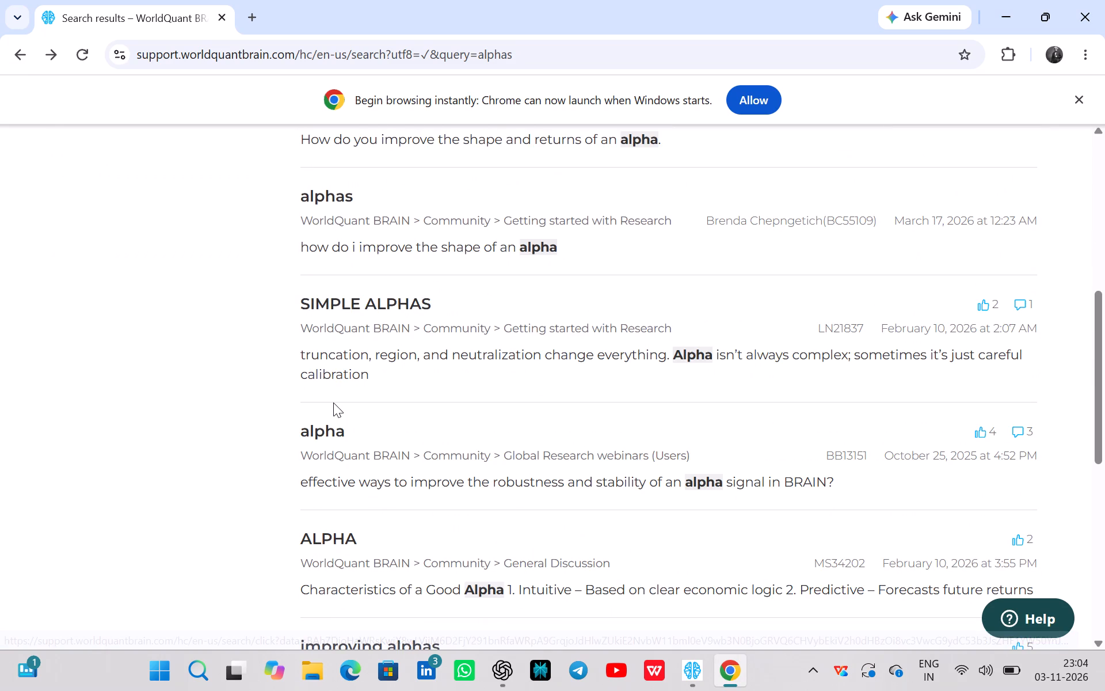
{"action": "scroll", "coordinate": [333, 403], "scroll_direction": "down", "scroll_amount": 3}
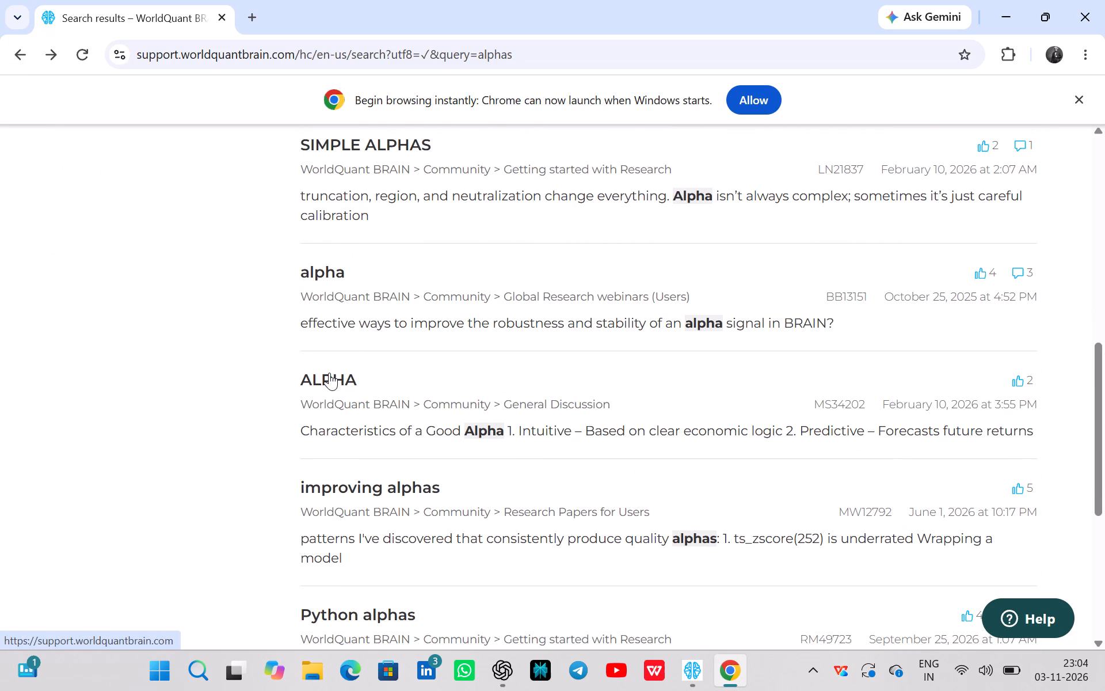
{"action": "scroll", "coordinate": [325, 479], "scroll_direction": "down", "scroll_amount": 1}
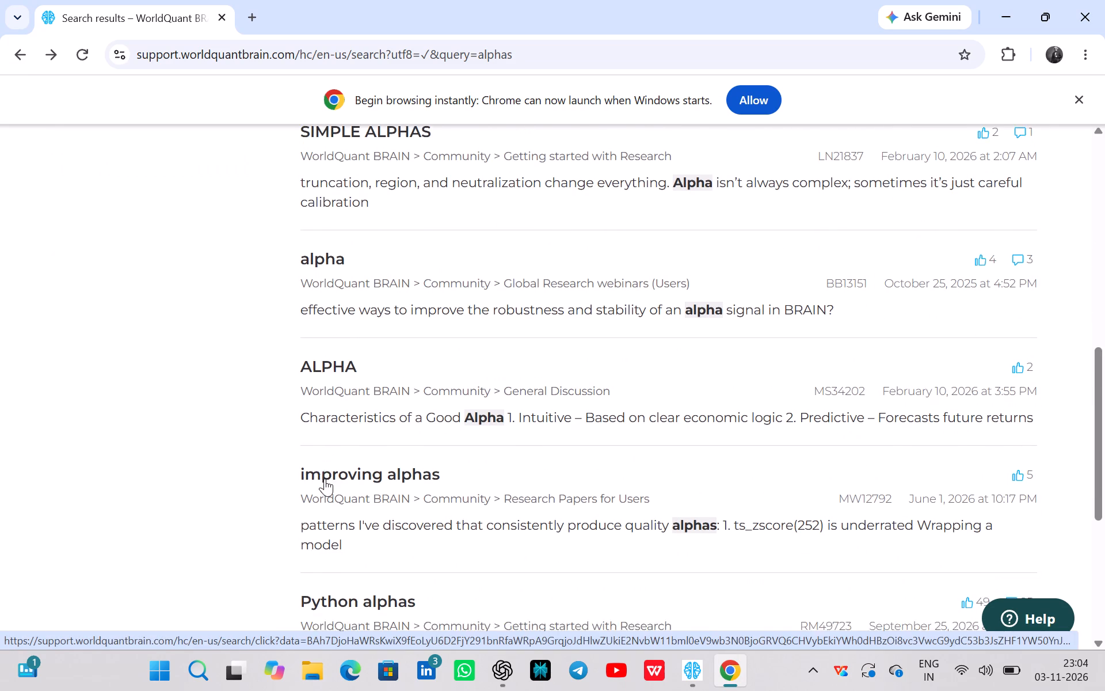
{"action": "scroll", "coordinate": [325, 479], "scroll_direction": "down", "scroll_amount": 1}
{"action": "left_click", "coordinate": [393, 321]}
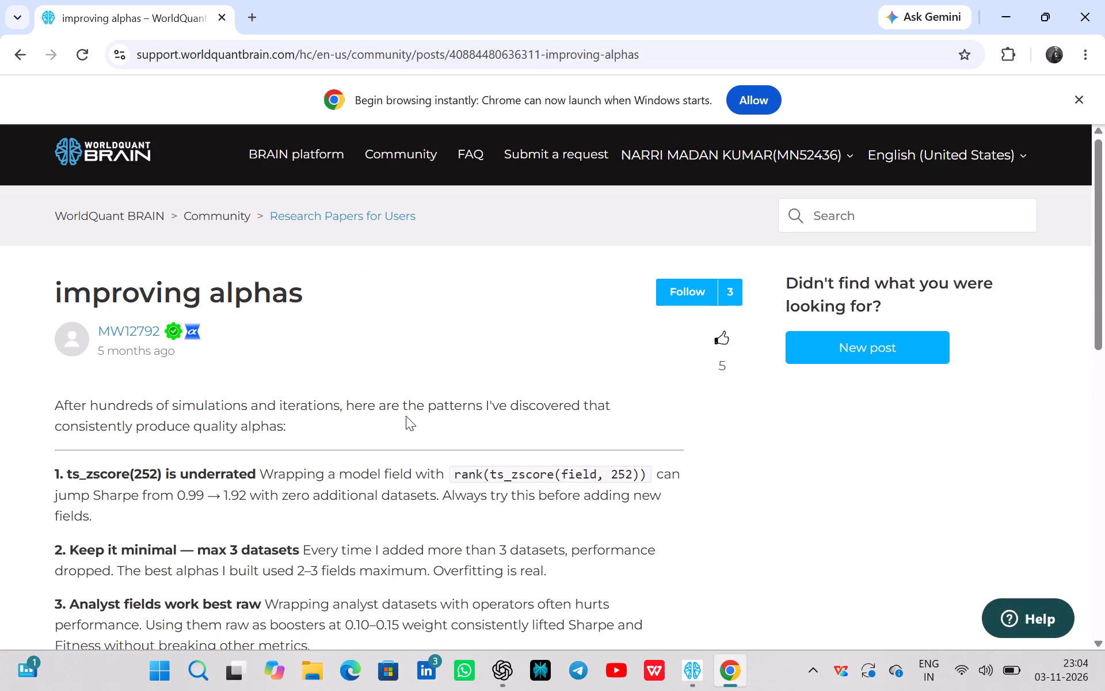
Read the tips for producing quality alphas in the improving alphas post.
{"action": "scroll", "coordinate": [406, 416], "scroll_direction": "down", "scroll_amount": 1}
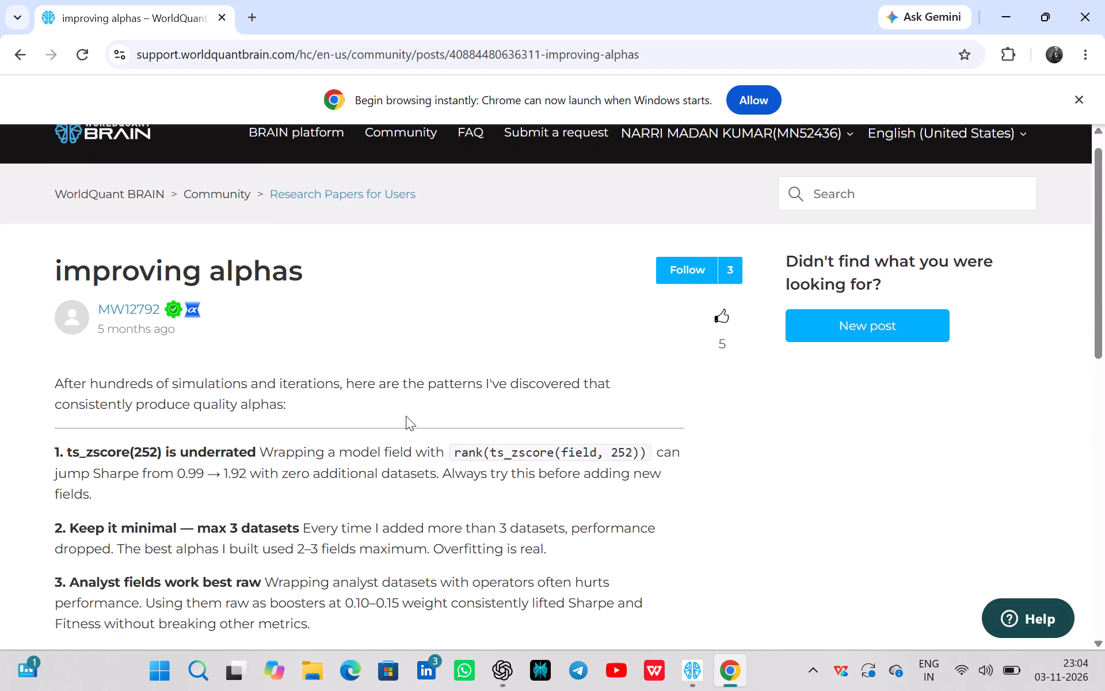
{"action": "scroll", "coordinate": [406, 416], "scroll_direction": "down", "scroll_amount": 2}
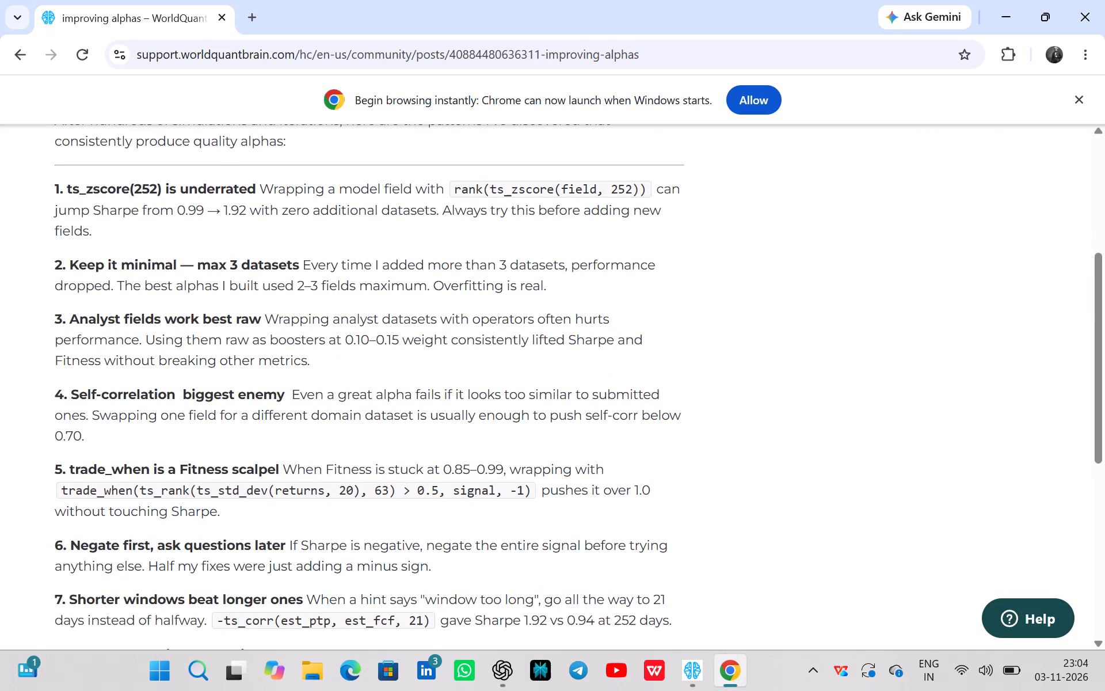
{"action": "scroll", "coordinate": [406, 416], "scroll_direction": "down", "scroll_amount": 1}
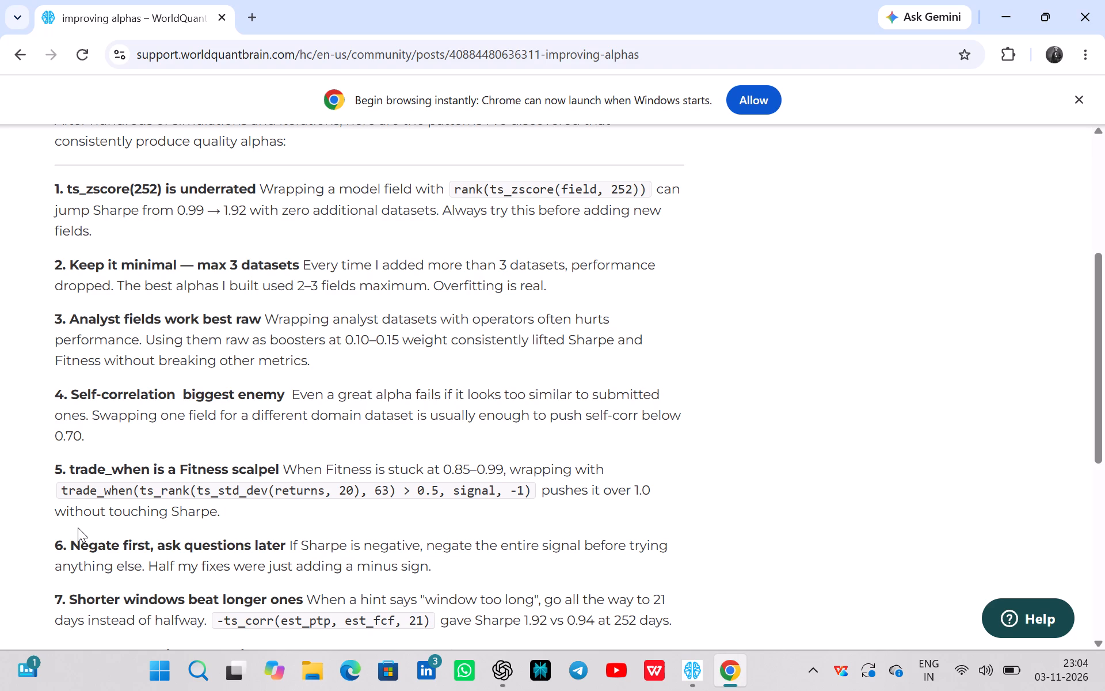
{"action": "scroll", "coordinate": [78, 527], "scroll_direction": "down", "scroll_amount": 1}
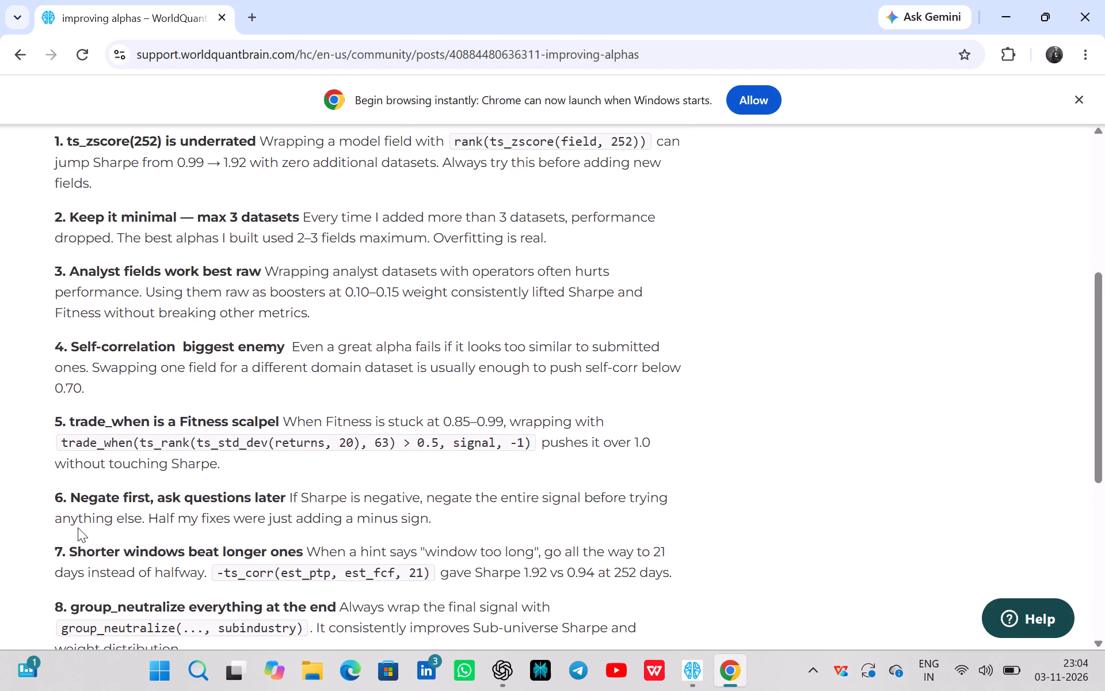
{"action": "scroll", "coordinate": [78, 527], "scroll_direction": "down", "scroll_amount": 1}
{"action": "scroll", "coordinate": [78, 527], "scroll_direction": "up", "scroll_amount": 2}
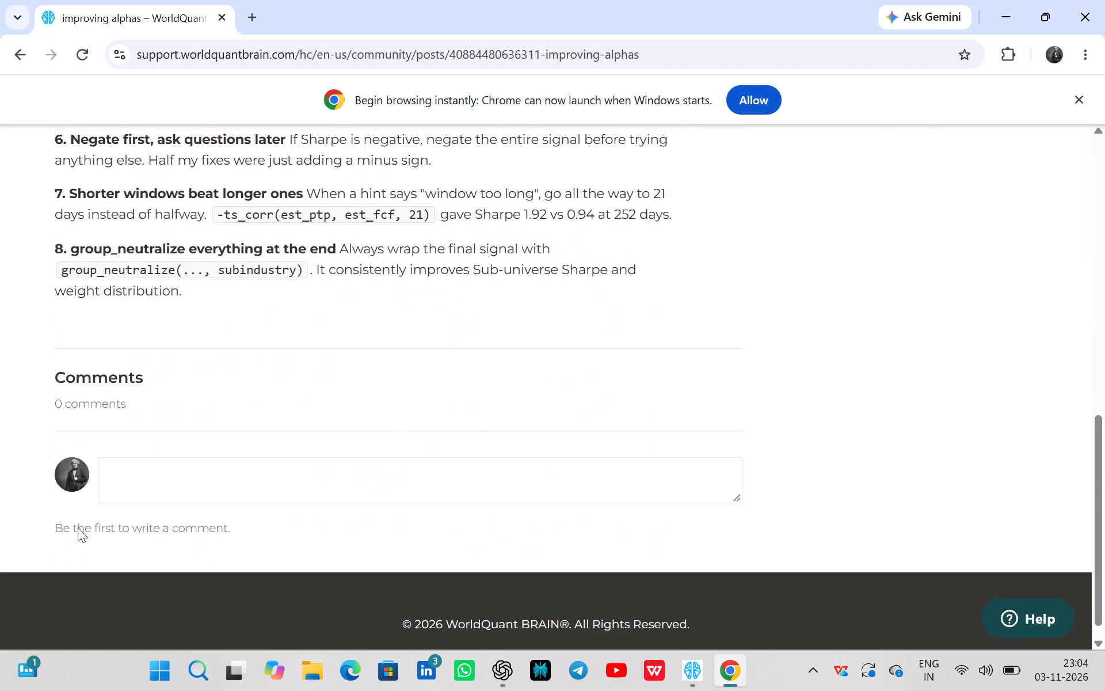
{"action": "scroll", "coordinate": [78, 527], "scroll_direction": "up", "scroll_amount": 2}
Search the community for examples, check the post Importance of examples in tutorial,silver and bronze level, and return to the results.
{"action": "left_click", "coordinate": [825, 218]}
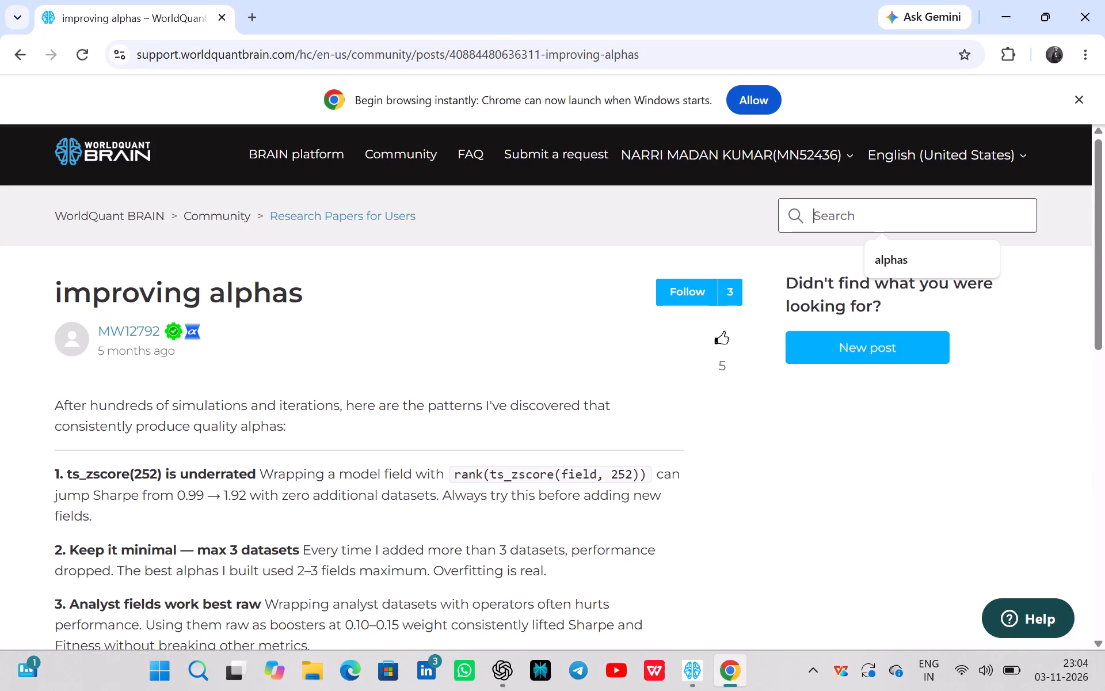
{"action": "type", "text": "examples"}
{"action": "key", "text": "Return"}
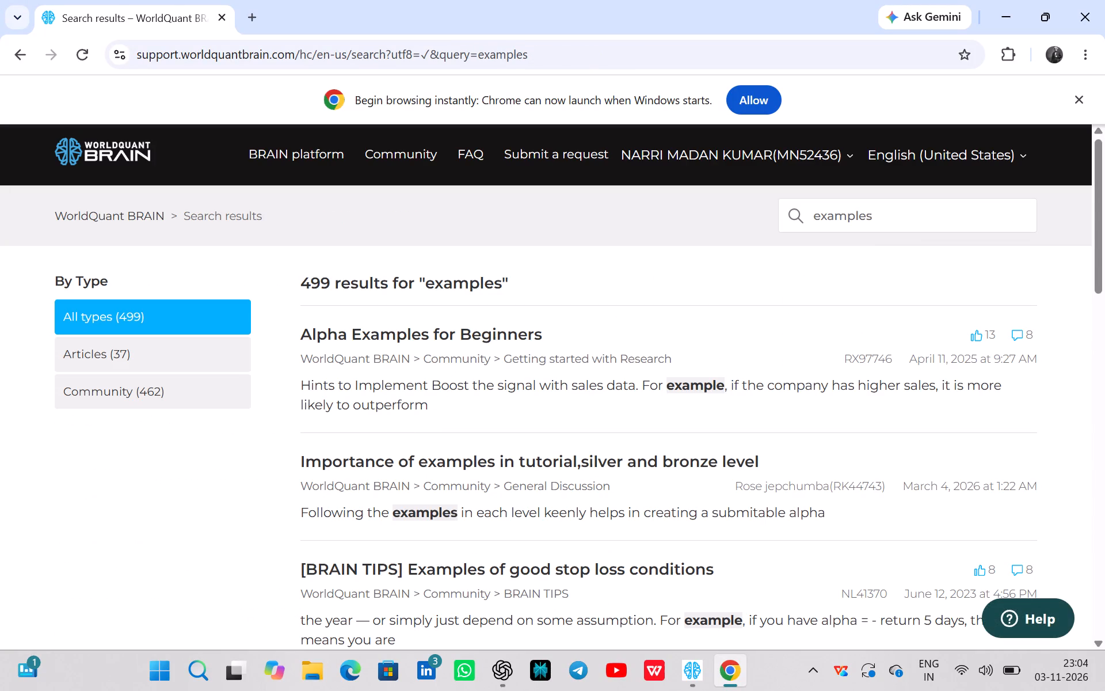
{"action": "left_click", "coordinate": [433, 459]}
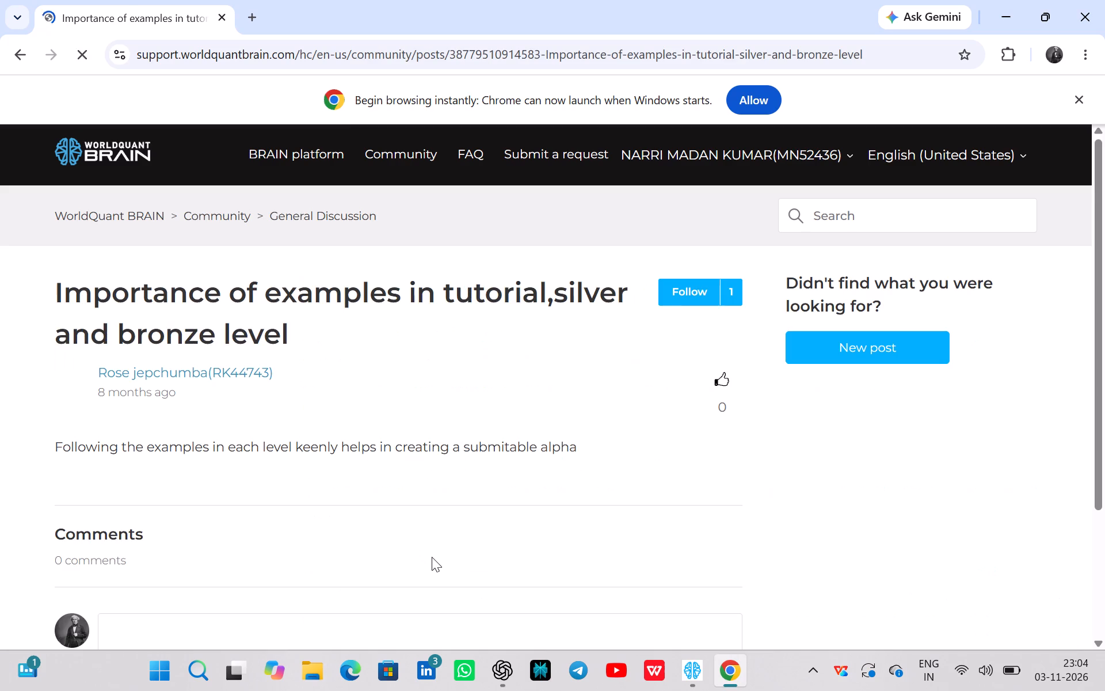
{"action": "scroll", "coordinate": [460, 460], "scroll_direction": "down", "scroll_amount": 1}
{"action": "scroll", "coordinate": [460, 460], "scroll_direction": "up", "scroll_amount": 1}
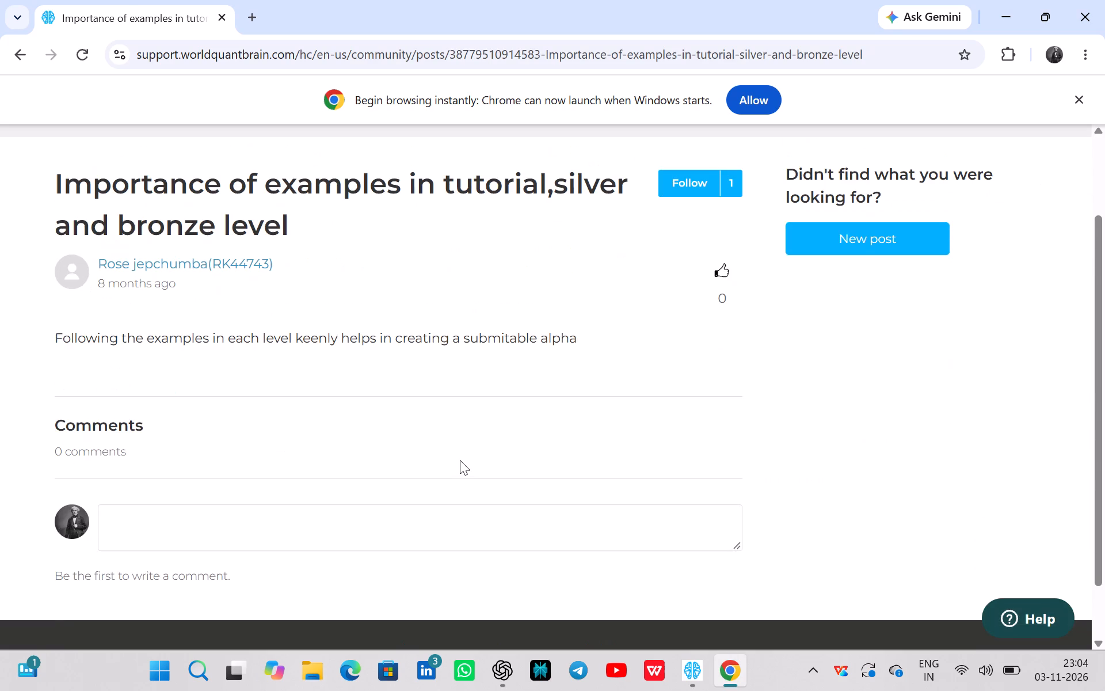
{"action": "left_click", "coordinate": [10, 63]}
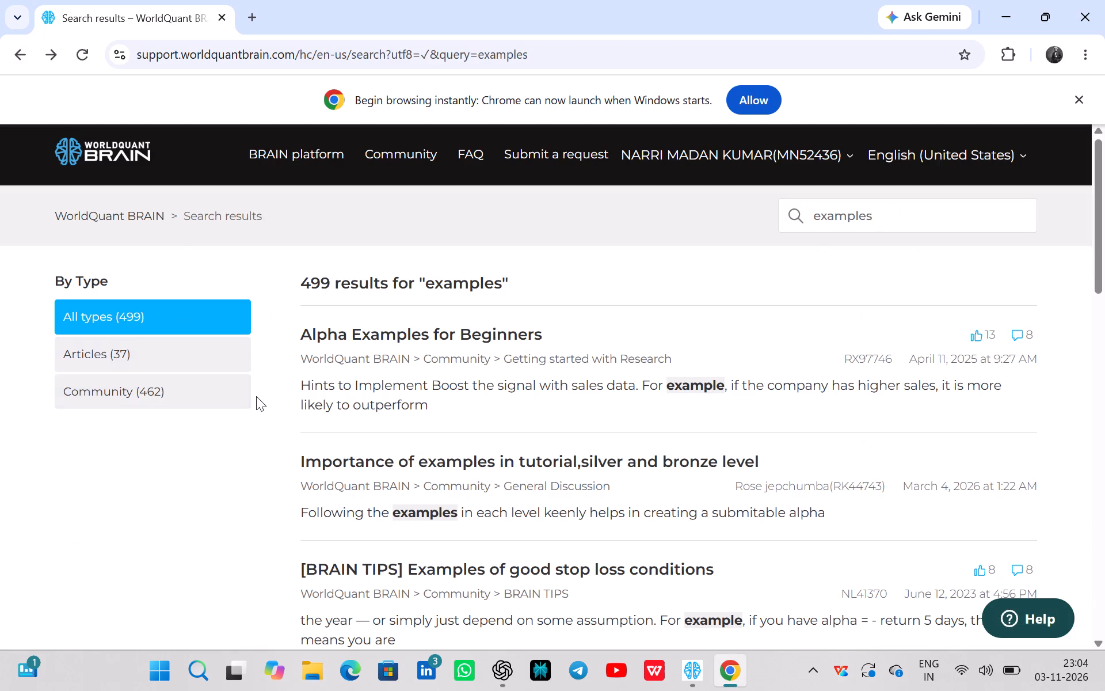
Look through the [BRAIN TIPS] Examples of good stop loss conditions post and its comments, and return to the results.
{"action": "left_click", "coordinate": [367, 564]}
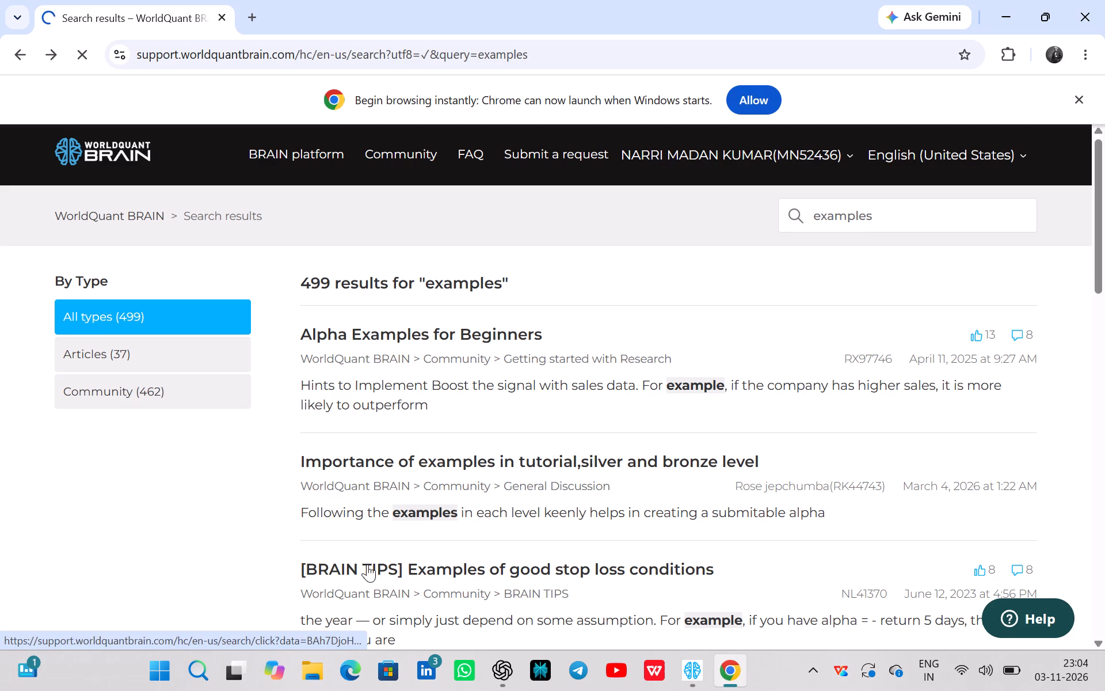
{"action": "scroll", "coordinate": [424, 568], "scroll_direction": "down", "scroll_amount": 3}
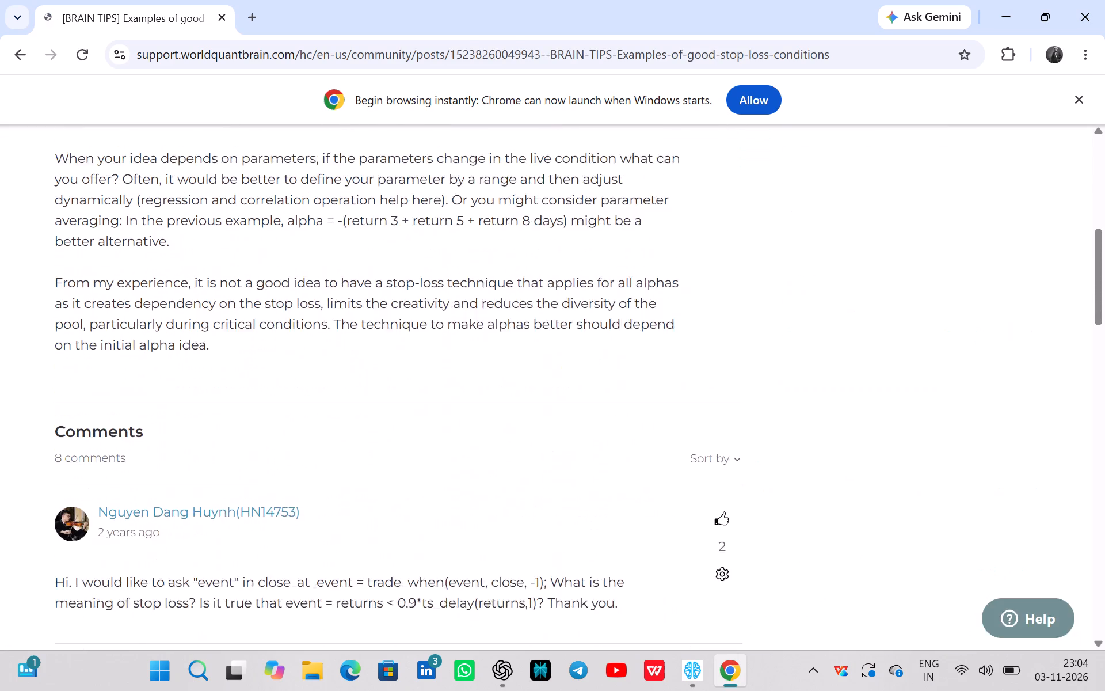
{"action": "scroll", "coordinate": [424, 568], "scroll_direction": "down", "scroll_amount": 8}
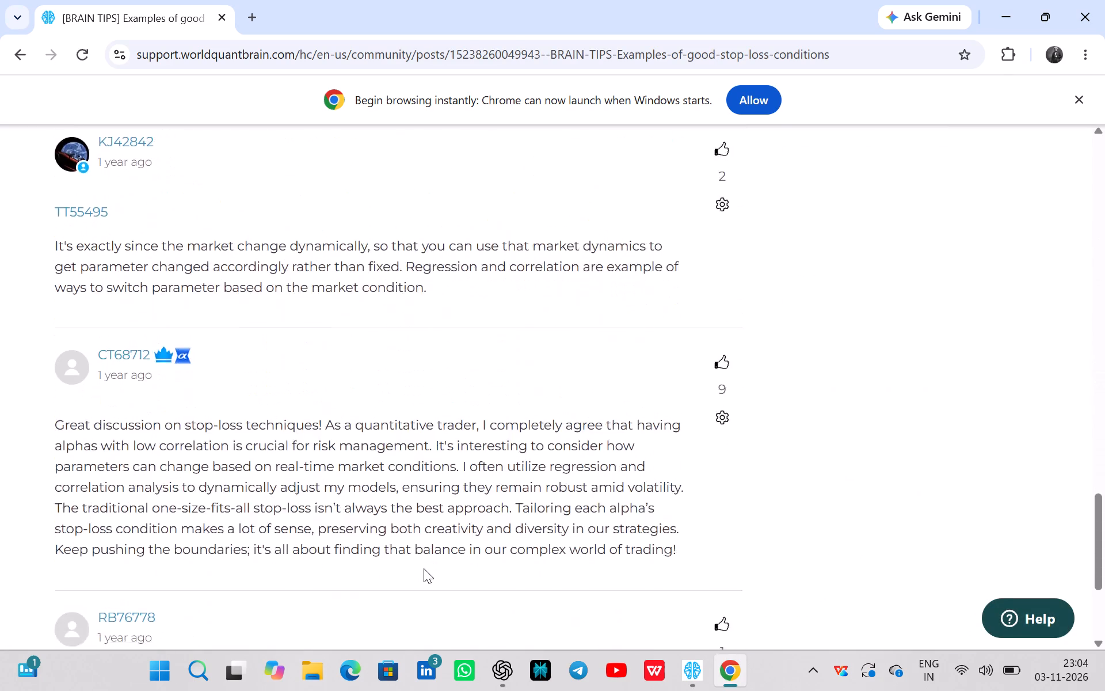
{"action": "scroll", "coordinate": [424, 568], "scroll_direction": "down", "scroll_amount": 2}
{"action": "scroll", "coordinate": [424, 568], "scroll_direction": "up", "scroll_amount": 16}
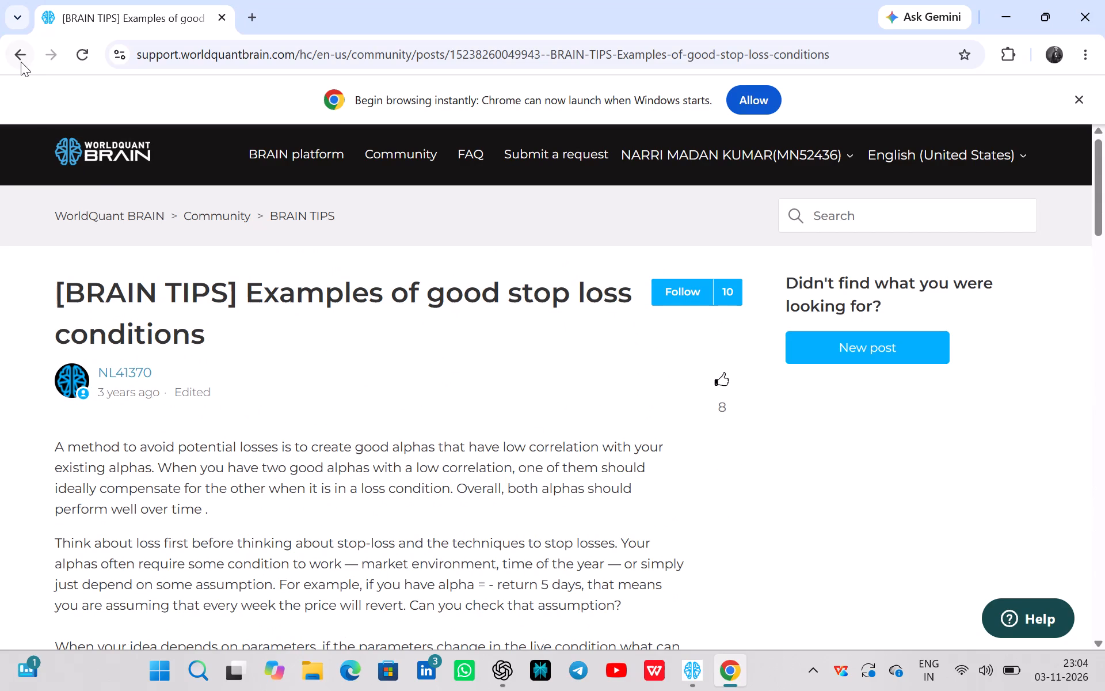
{"action": "left_click", "coordinate": [20, 61]}
Open the Alpha Examples for Beginners post and look through its example alphas and simulation settings.
{"action": "left_click", "coordinate": [396, 331]}
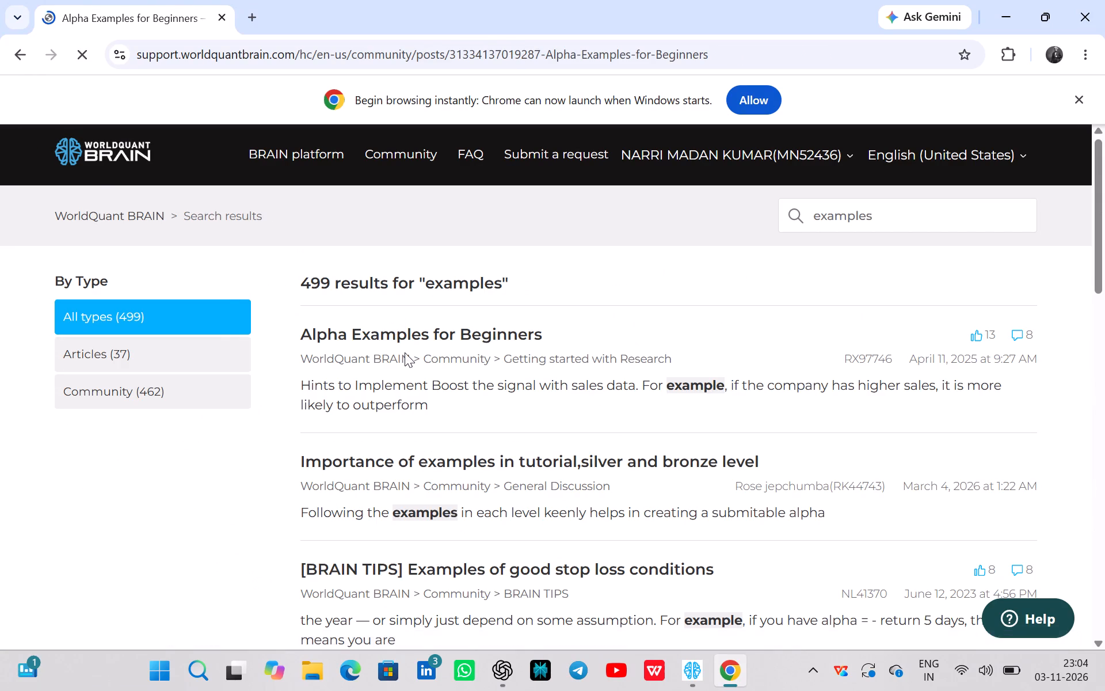
{"action": "scroll", "coordinate": [392, 439], "scroll_direction": "down", "scroll_amount": 3}
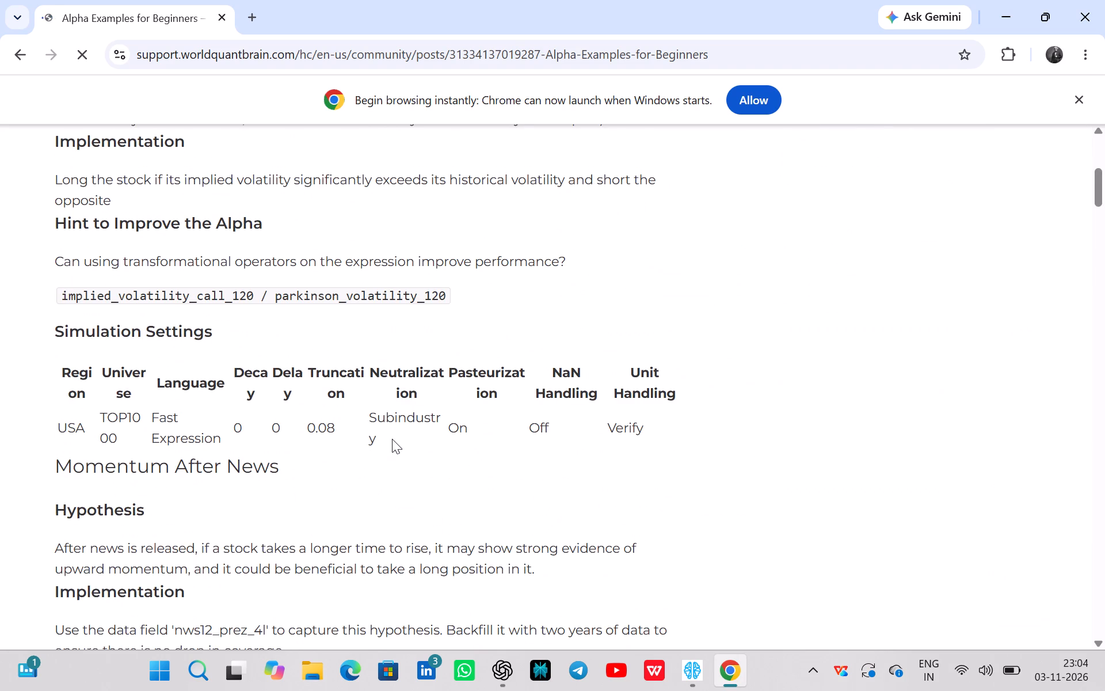
{"action": "scroll", "coordinate": [392, 439], "scroll_direction": "down", "scroll_amount": 4}
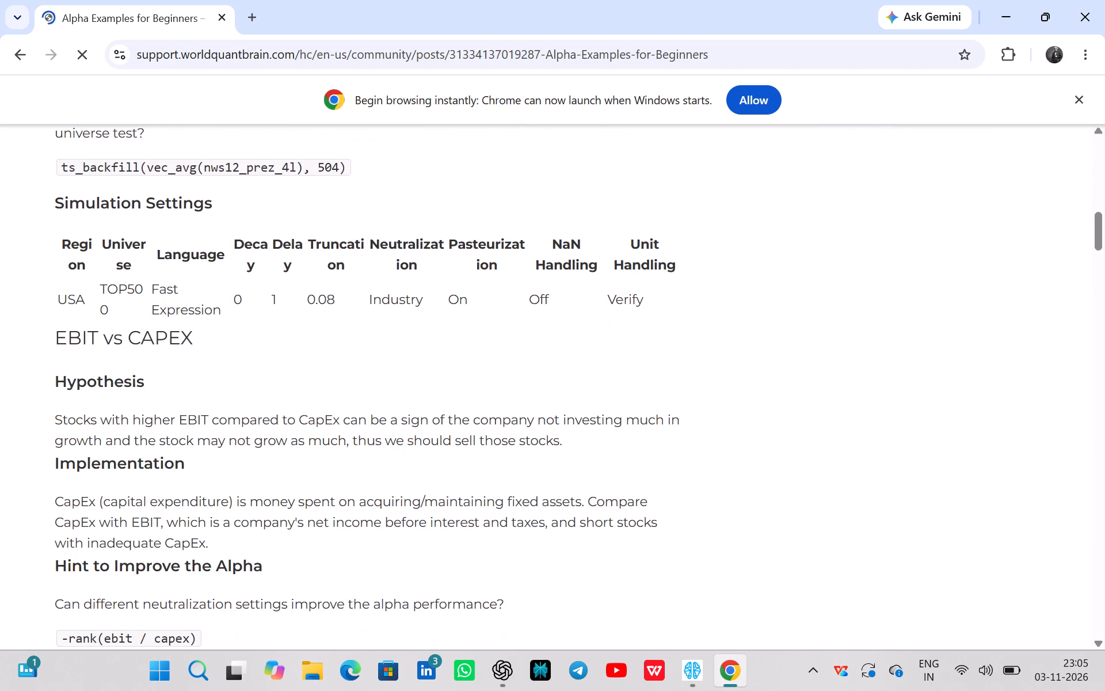
{"action": "scroll", "coordinate": [392, 439], "scroll_direction": "up", "scroll_amount": 4}
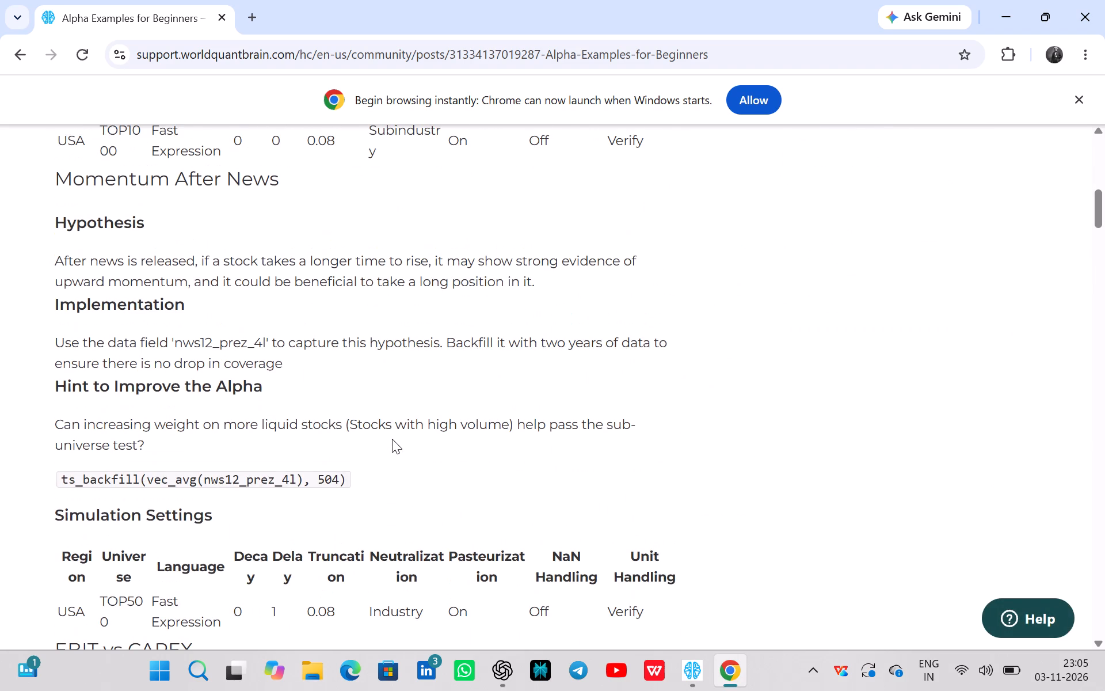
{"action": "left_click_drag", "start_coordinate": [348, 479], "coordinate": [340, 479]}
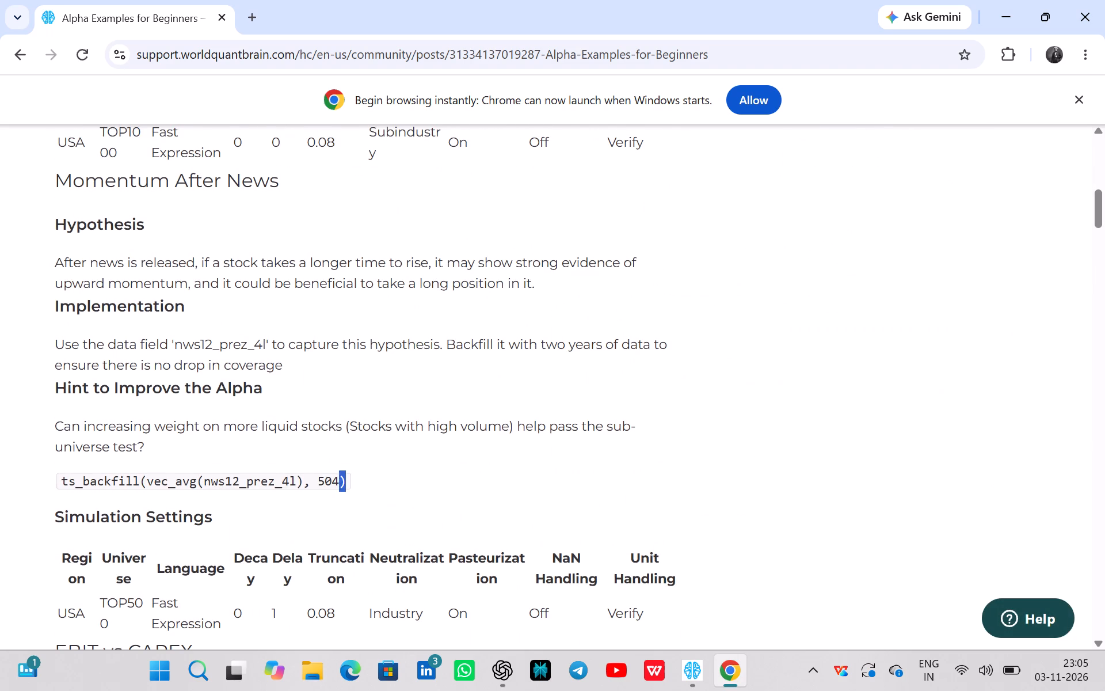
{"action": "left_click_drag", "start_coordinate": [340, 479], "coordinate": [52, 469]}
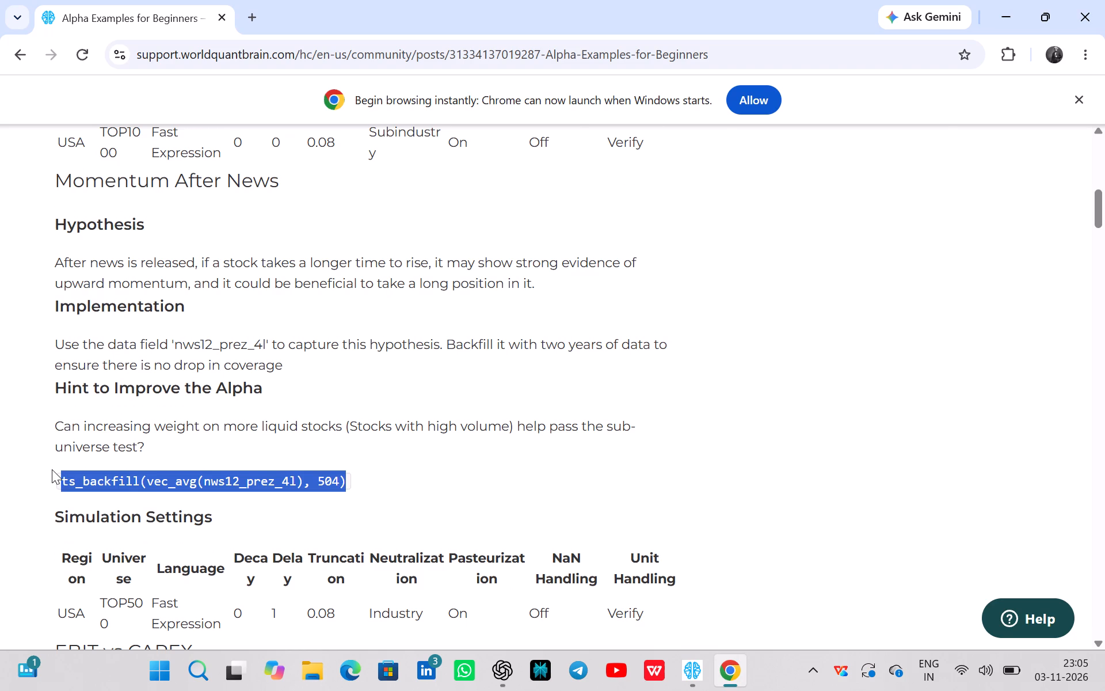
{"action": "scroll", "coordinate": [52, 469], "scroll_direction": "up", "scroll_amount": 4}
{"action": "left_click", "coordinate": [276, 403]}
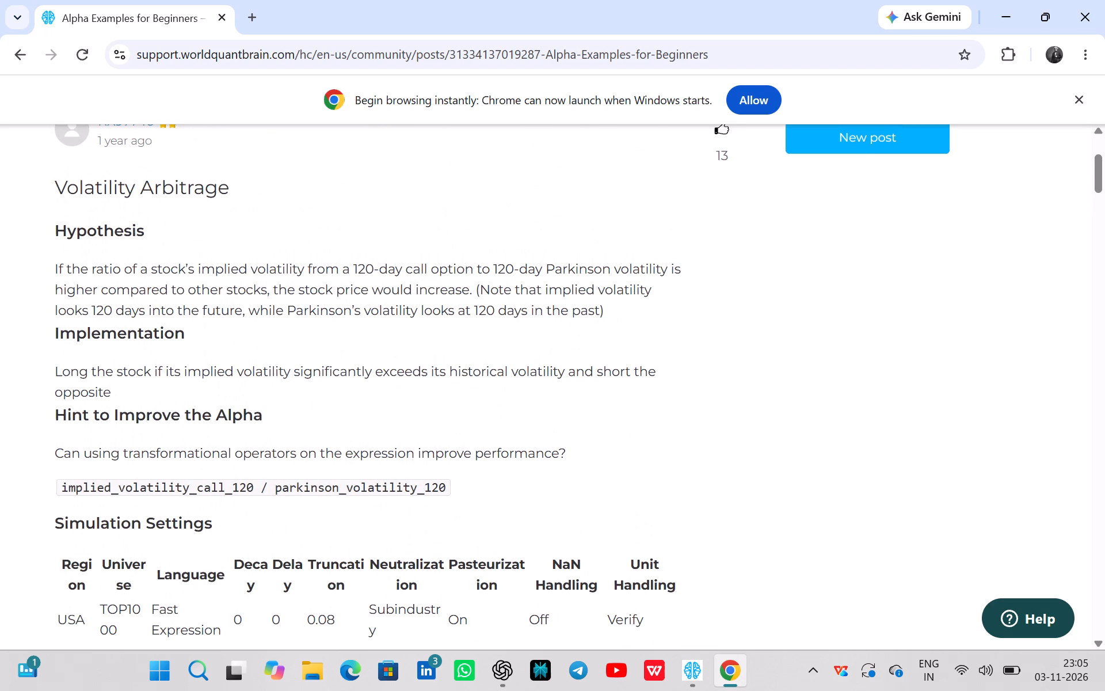
Copy the Volatility Arbitrage expression implied_volatility_call_120 / parkinson_volatility_120 from the post, replace the Simulation 3 code with it in WorldQuant BRAIN, and simulate.
{"action": "left_click", "coordinate": [304, 489]}
{"action": "left_click_drag", "start_coordinate": [62, 486], "coordinate": [447, 495]}
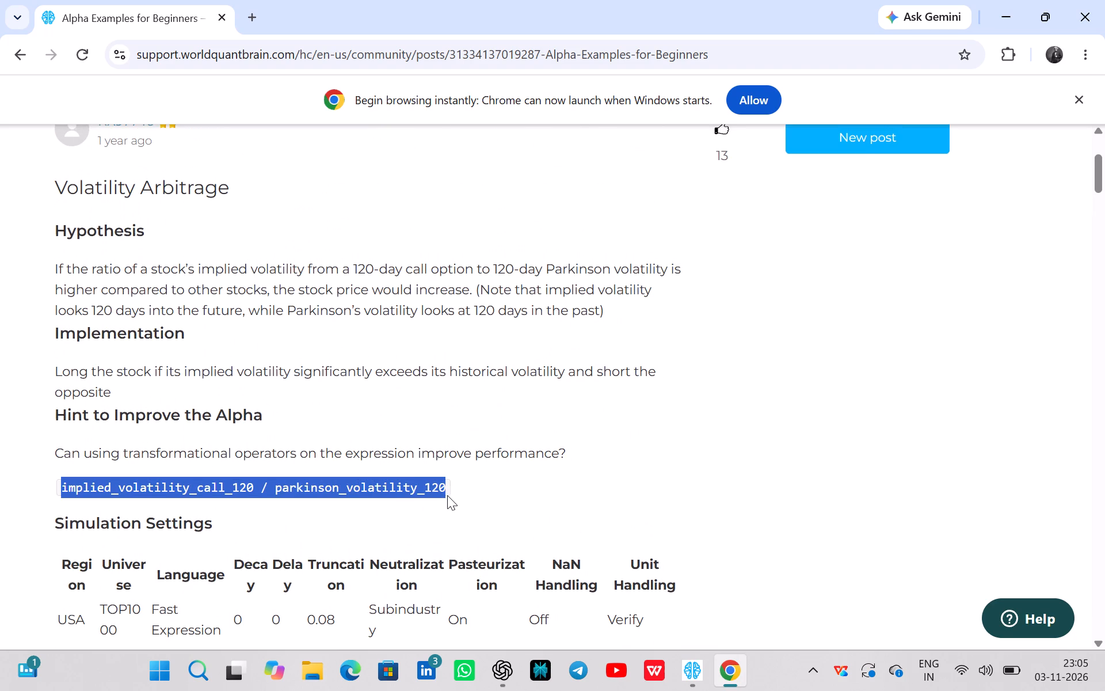
{"action": "left_click_drag", "start_coordinate": [447, 495], "coordinate": [448, 494]}
{"action": "key", "text": "ctrl+c"}
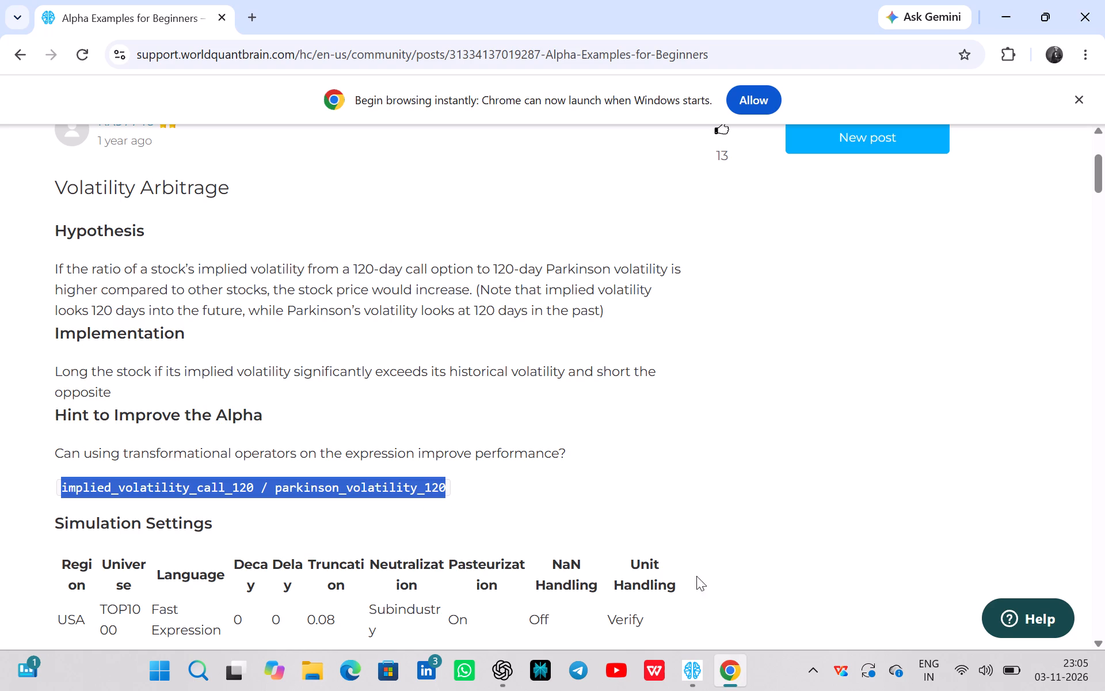
{"action": "left_click", "coordinate": [717, 609]}
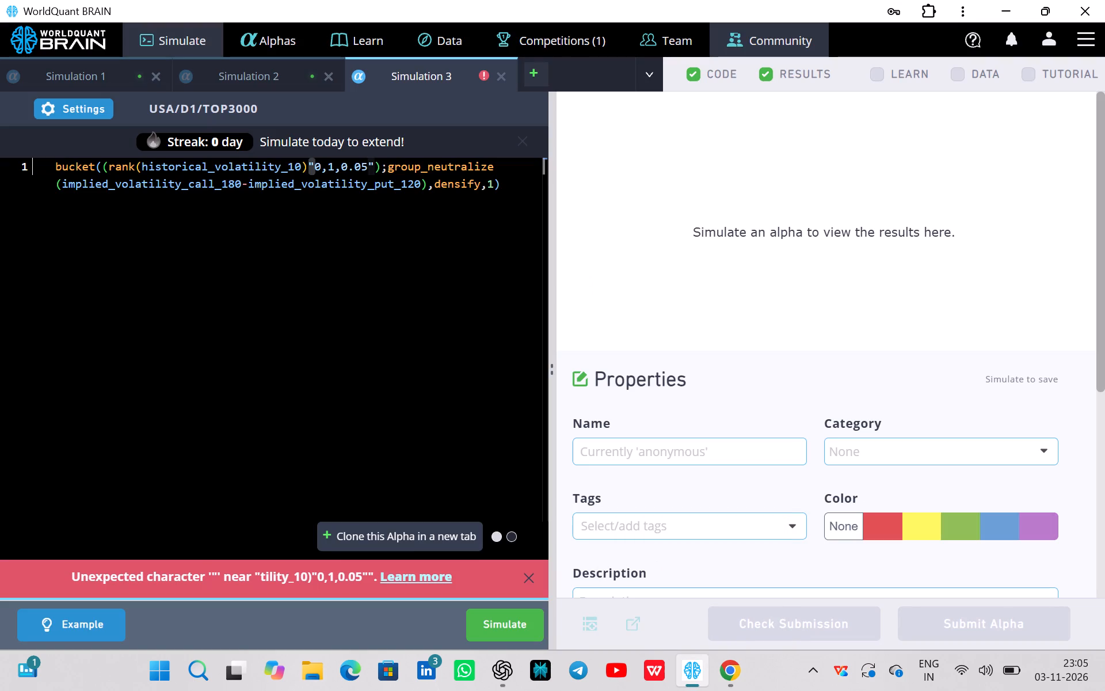
{"action": "left_click_drag", "start_coordinate": [519, 196], "coordinate": [37, 164]}
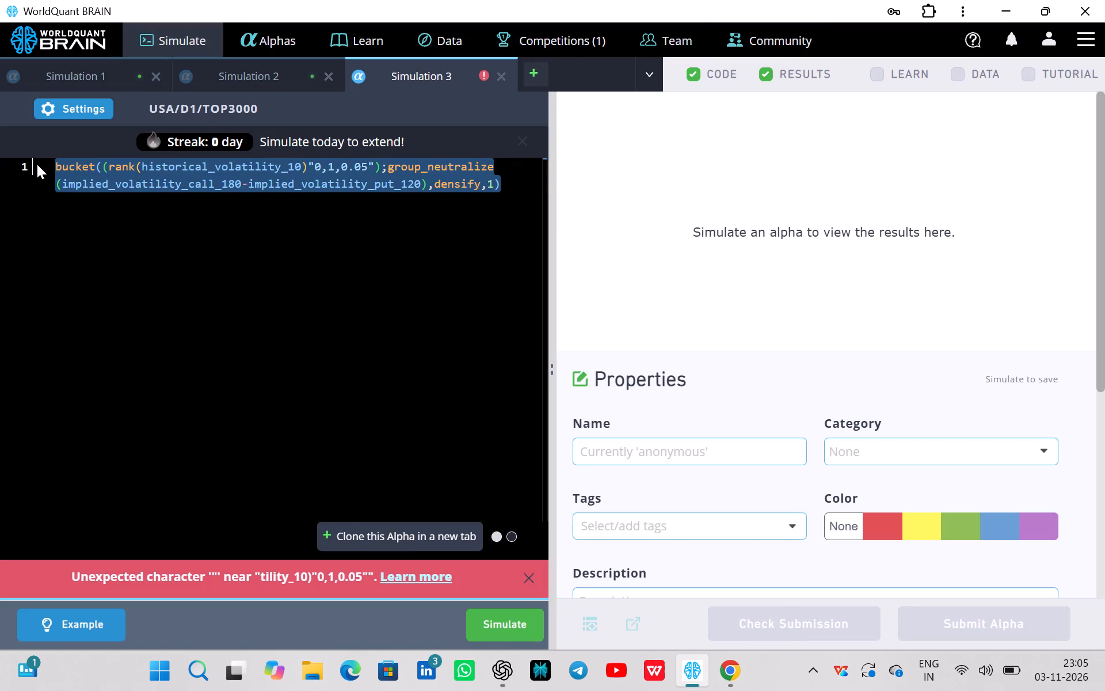
{"action": "key", "text": "ctrl+v"}
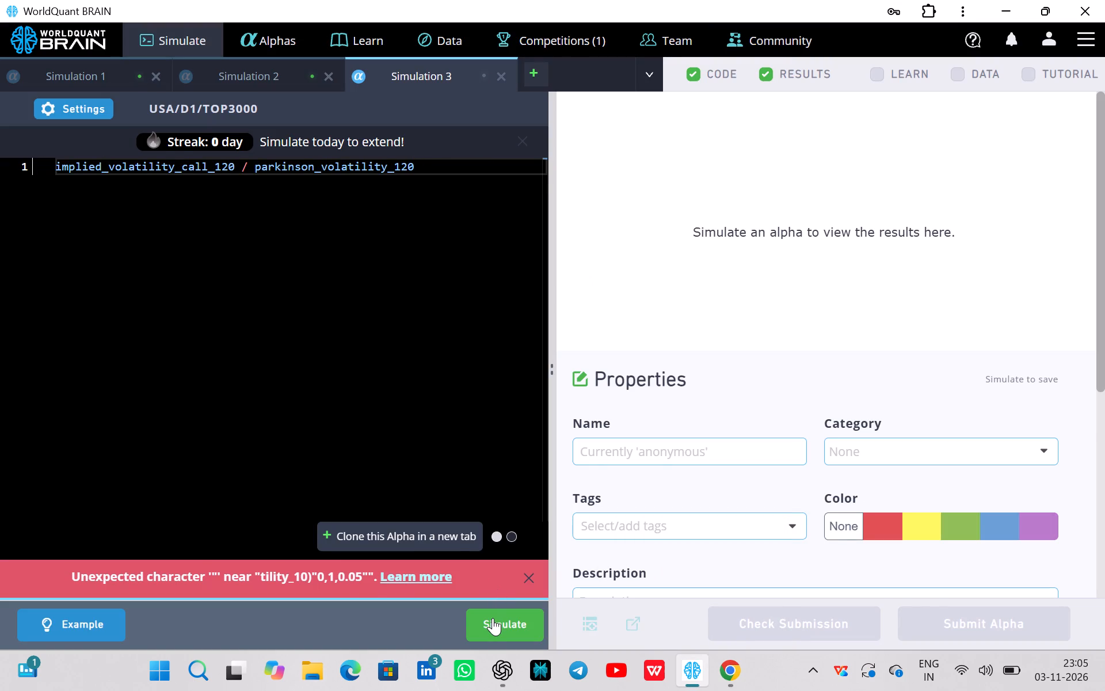
{"action": "left_click", "coordinate": [493, 618]}
Check the existing results of Simulation 2 and display the results for Simulation 1.
{"action": "left_click", "coordinate": [267, 67]}
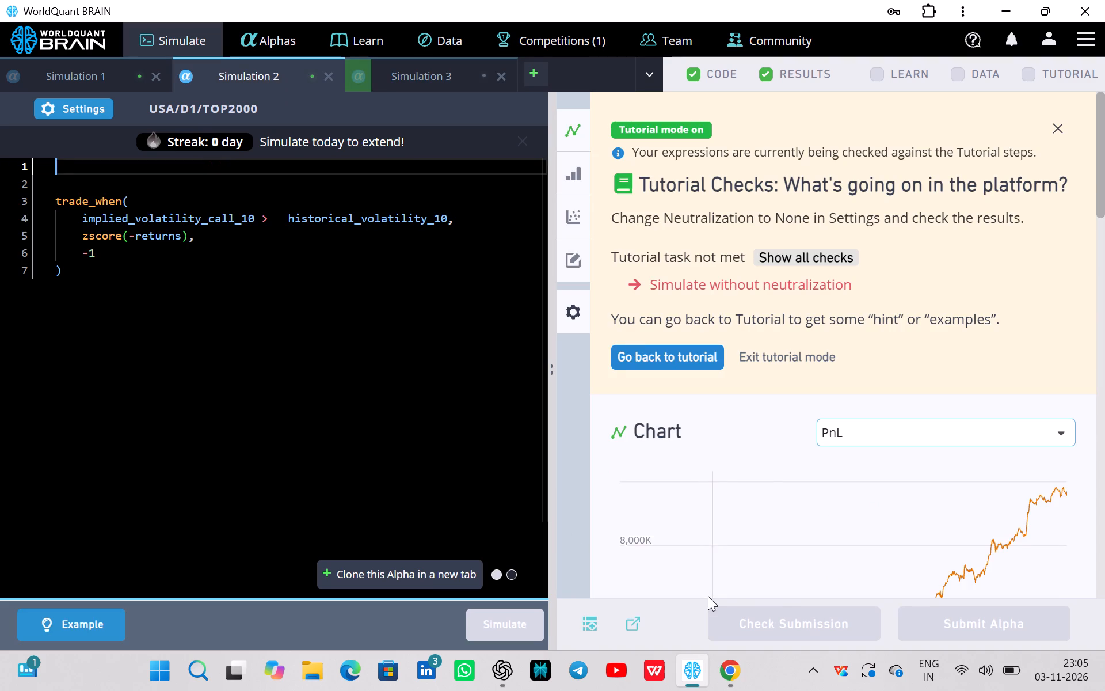
{"action": "left_click_drag", "start_coordinate": [781, 606], "coordinate": [504, 608]}
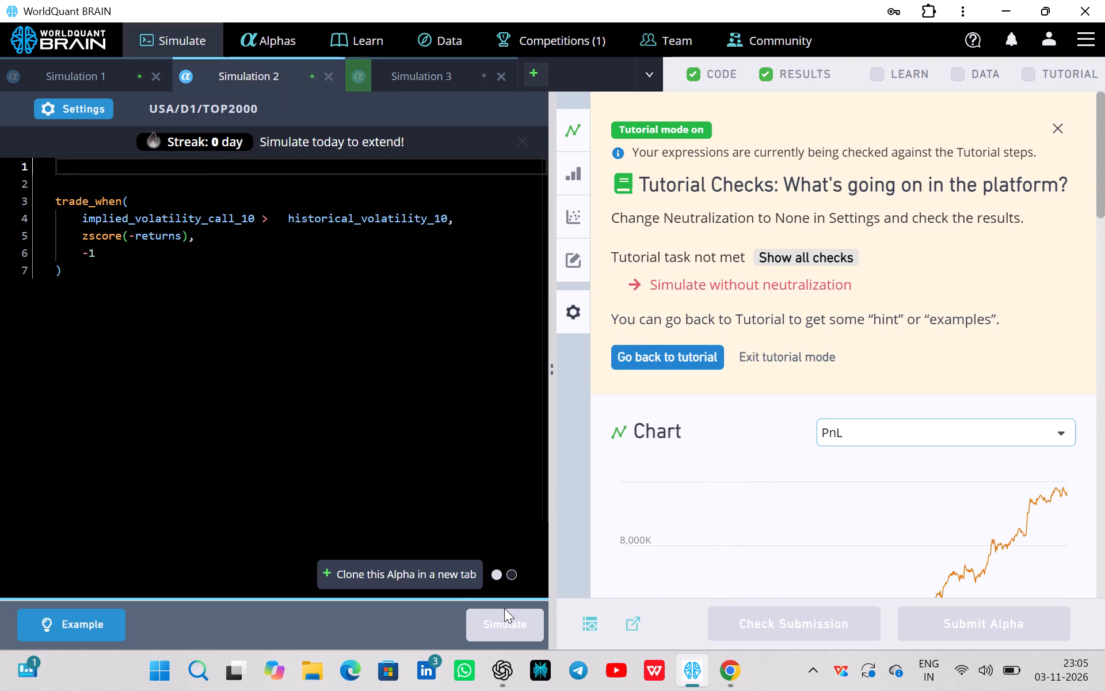
{"action": "left_click", "coordinate": [503, 616]}
{"action": "scroll", "coordinate": [822, 441], "scroll_direction": "down", "scroll_amount": 7}
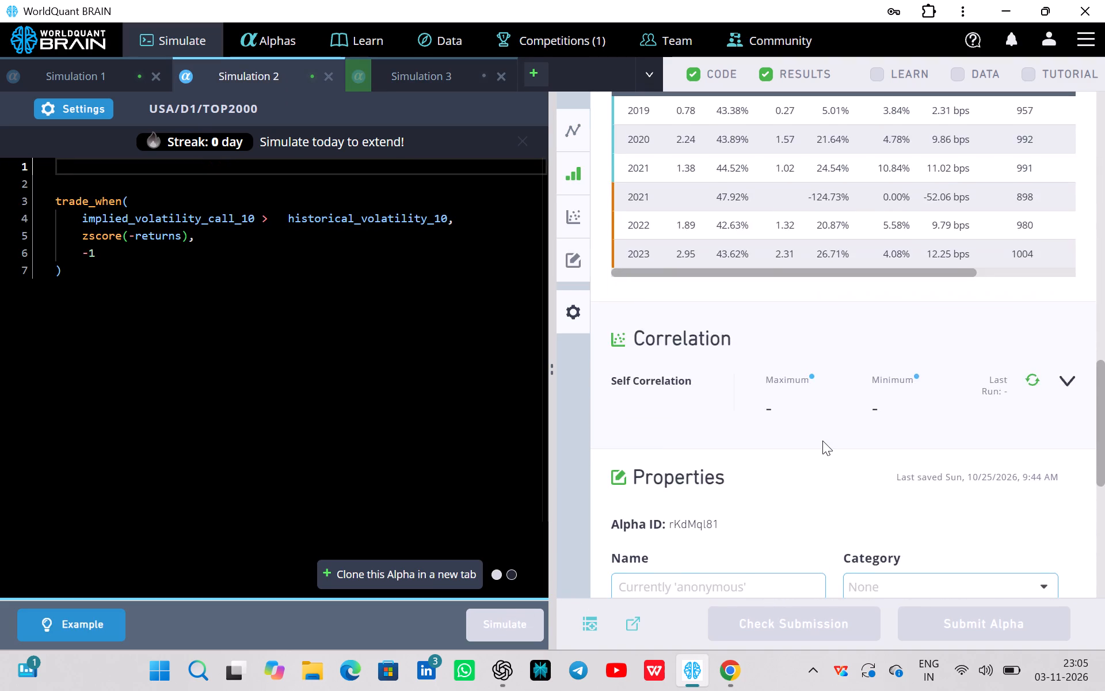
{"action": "scroll", "coordinate": [822, 441], "scroll_direction": "down", "scroll_amount": 4}
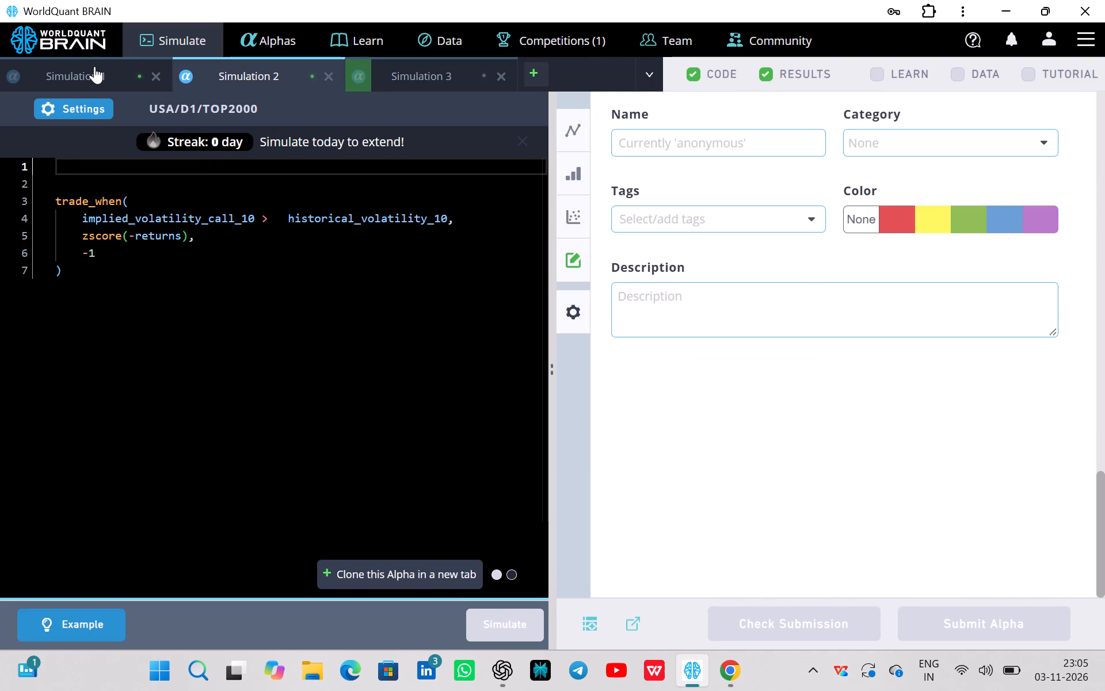
{"action": "left_click", "coordinate": [94, 66]}
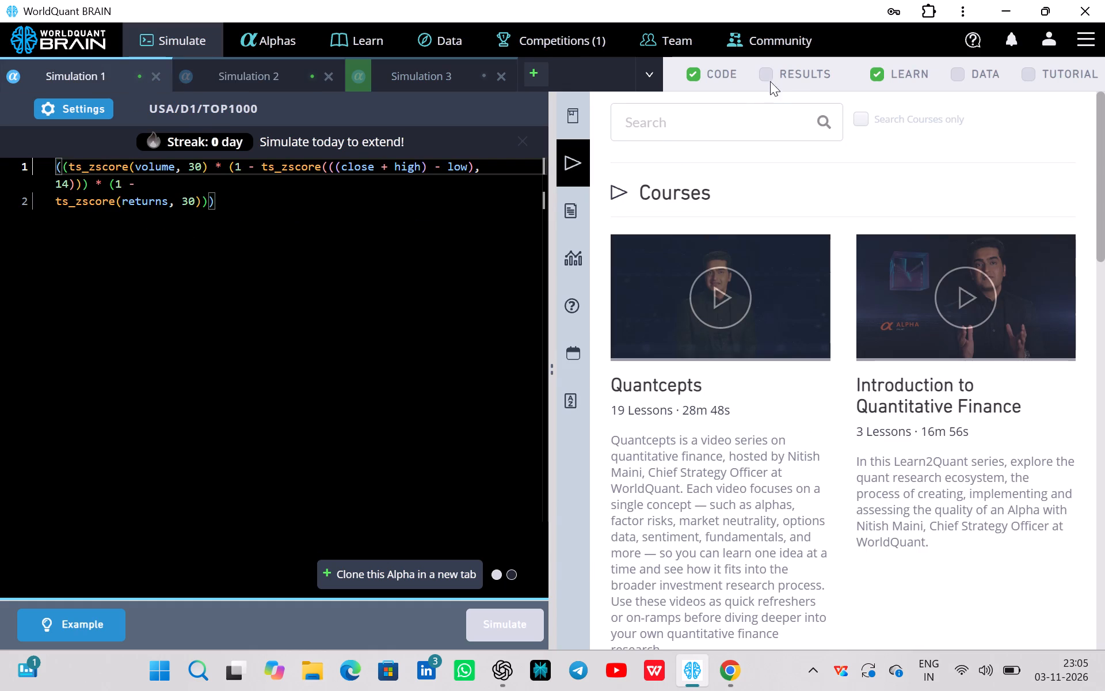
{"action": "left_click", "coordinate": [792, 68]}
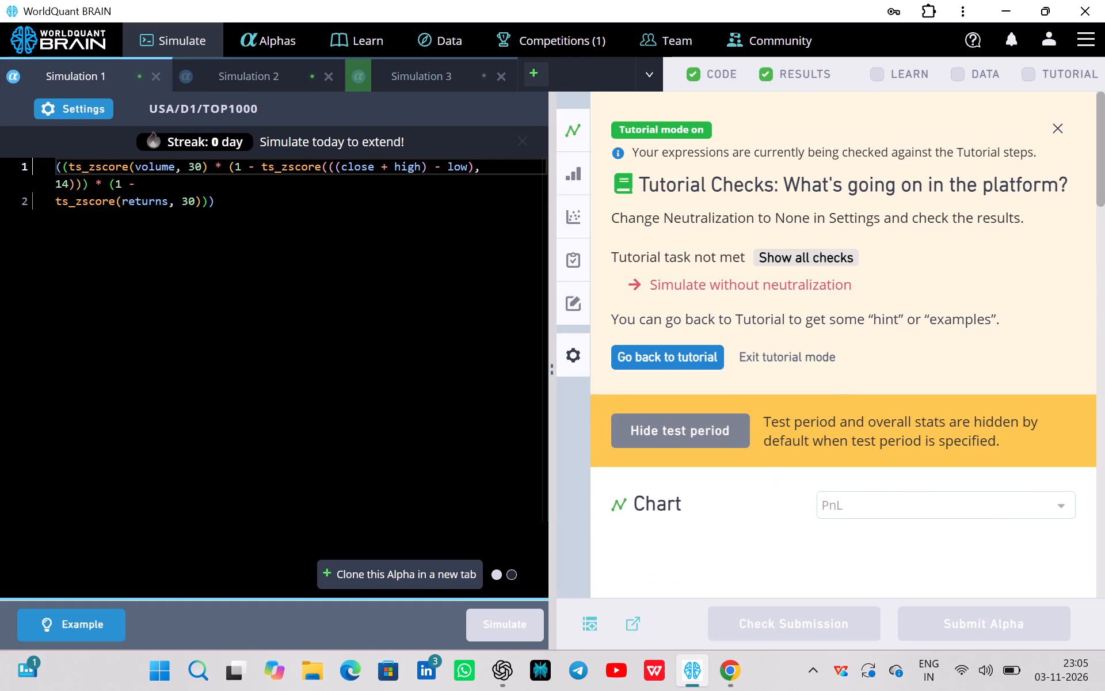
Delete the trailing character after the end of the Simulation 1 expression.
{"action": "left_click", "coordinate": [299, 234]}
{"action": "key", "text": "BackSpace"}
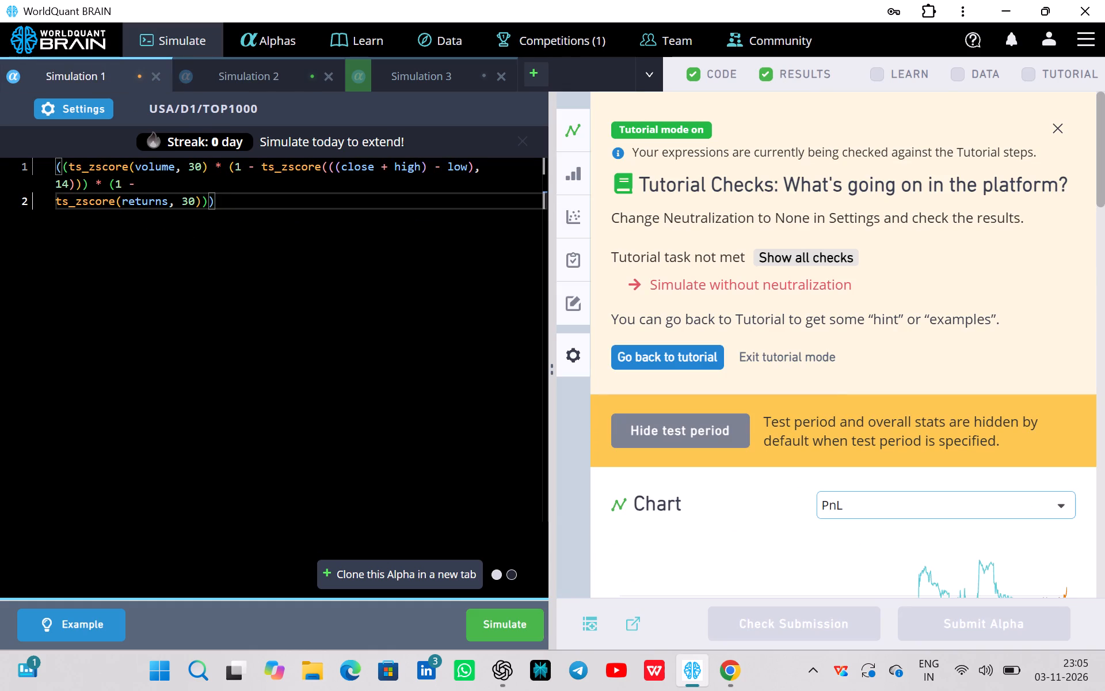
In Simulation 2, change zscore(-returns) to ts_zscore(-returns,10) inside trade_when and simulate the alpha.
{"action": "left_click", "coordinate": [280, 72]}
{"action": "left_click", "coordinate": [263, 276]}
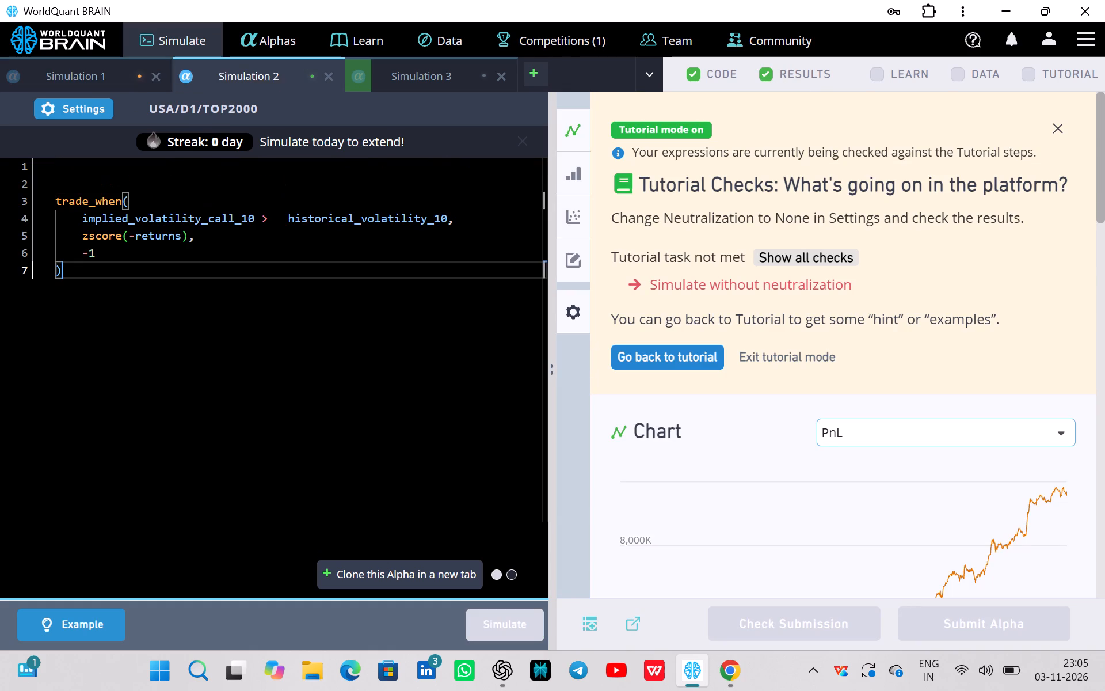
{"action": "key", "text": "BackSpace"}
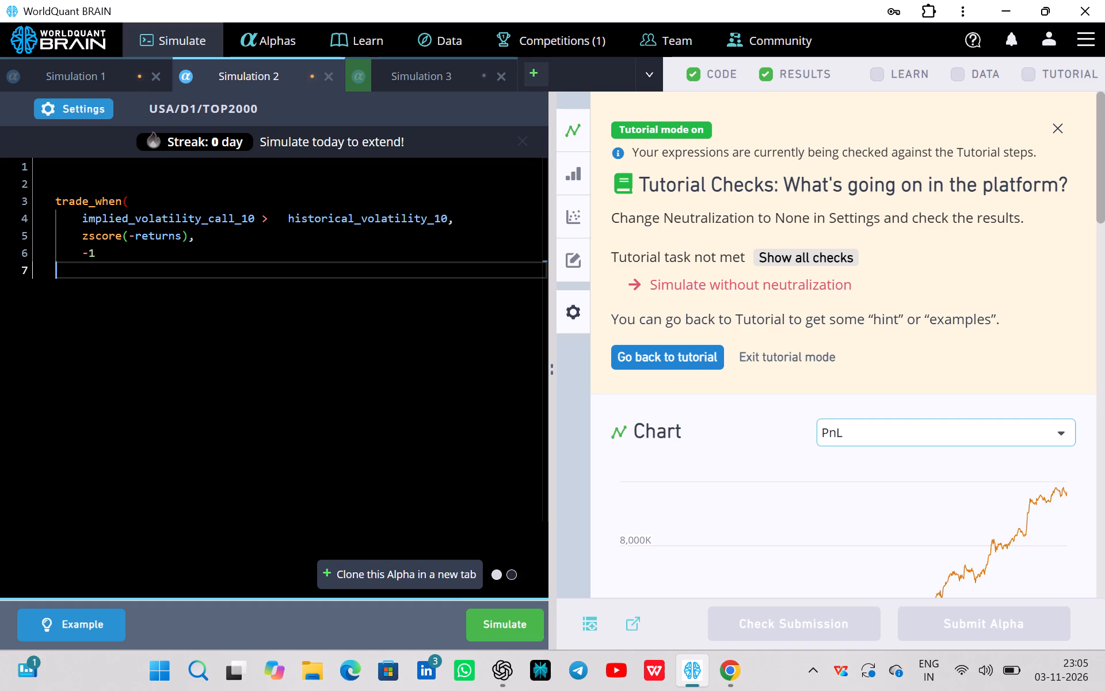
{"action": "key", "text": "shift+parenright"}
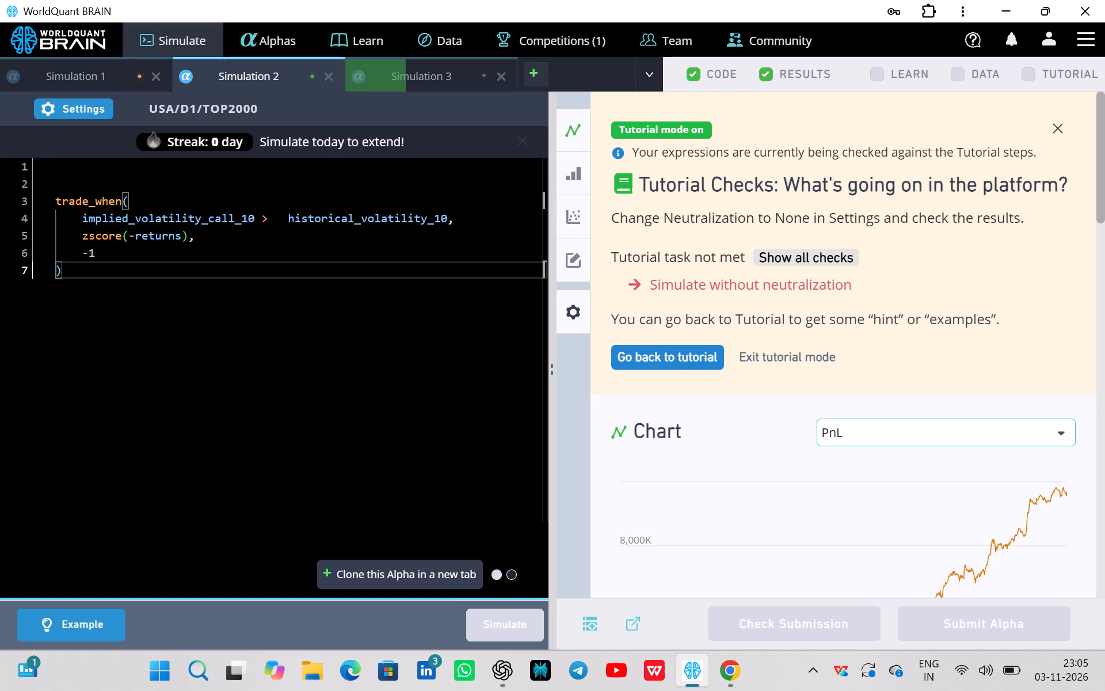
{"action": "double_click", "coordinate": [109, 234]}
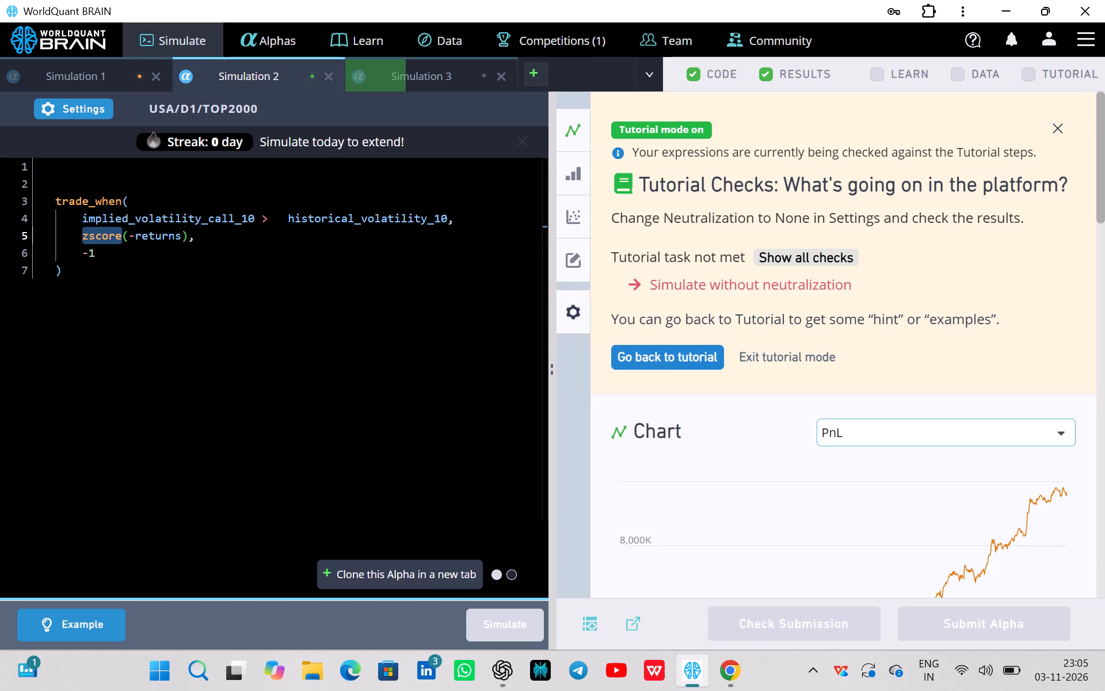
{"action": "type", "text": "ts"}
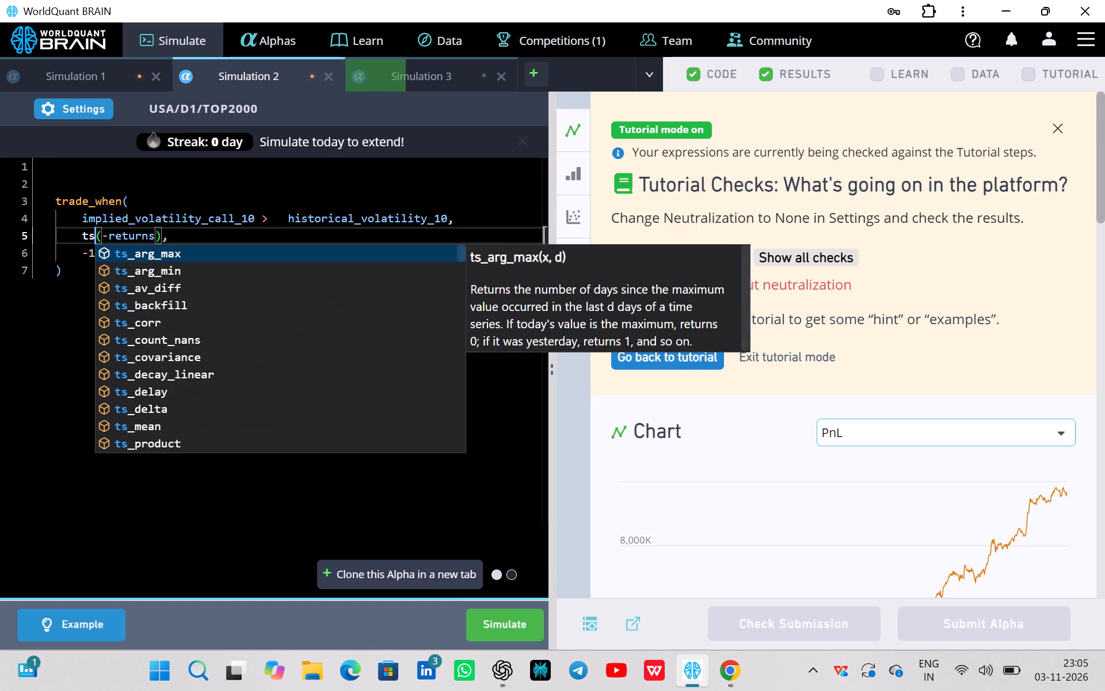
{"action": "key", "text": "z"}
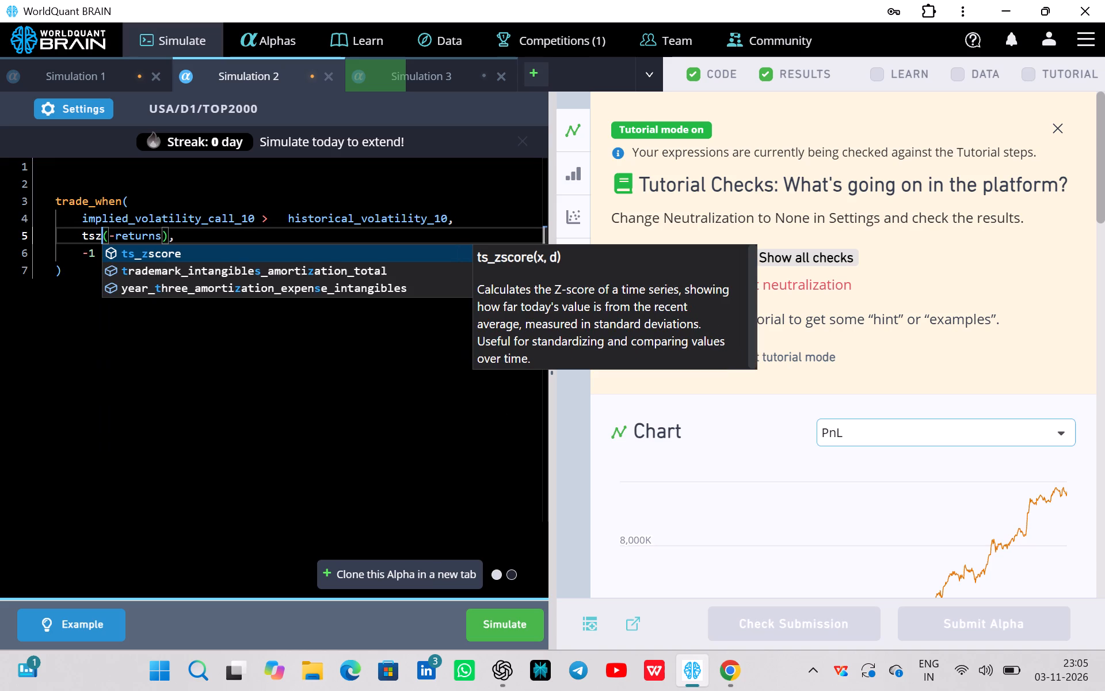
{"action": "key", "text": "Return"}
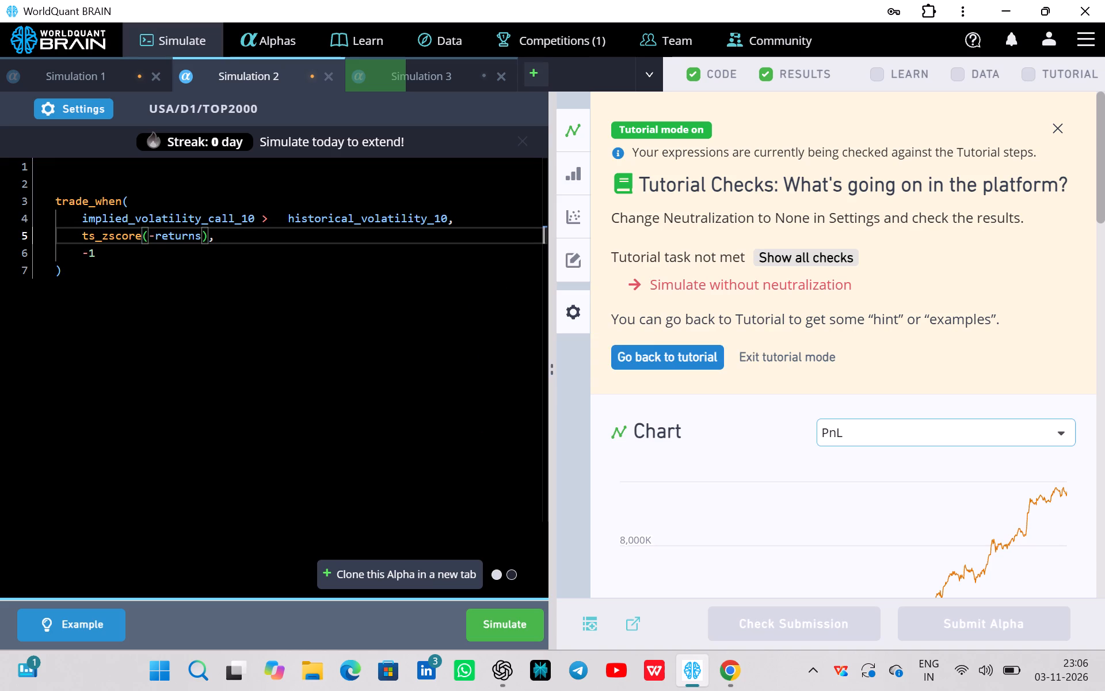
{"action": "left_click", "coordinate": [200, 234]}
{"action": "type", "text": ",10"}
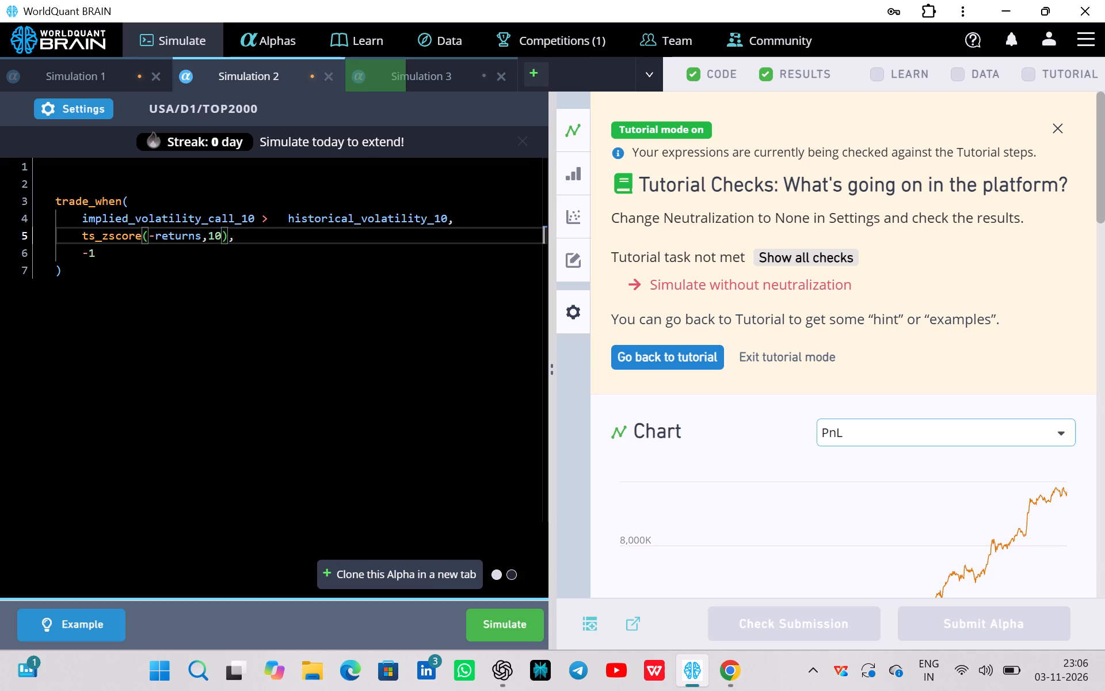
{"action": "left_click", "coordinate": [513, 616]}
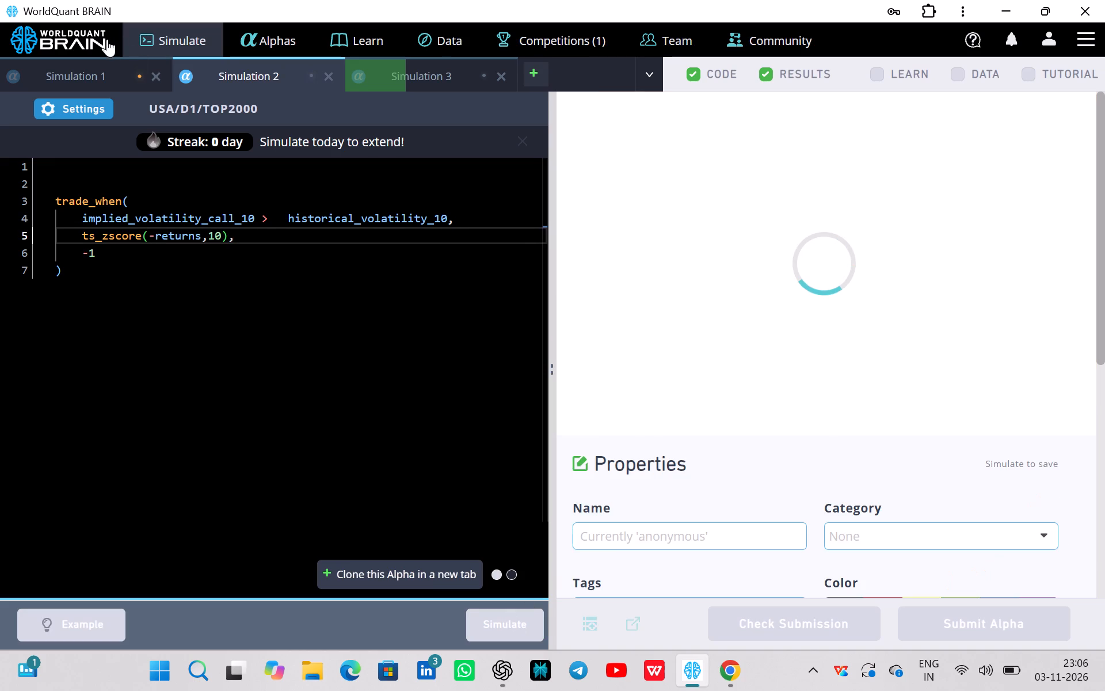
Simulate the Simulation 1 alpha again.
{"action": "left_click", "coordinate": [98, 66]}
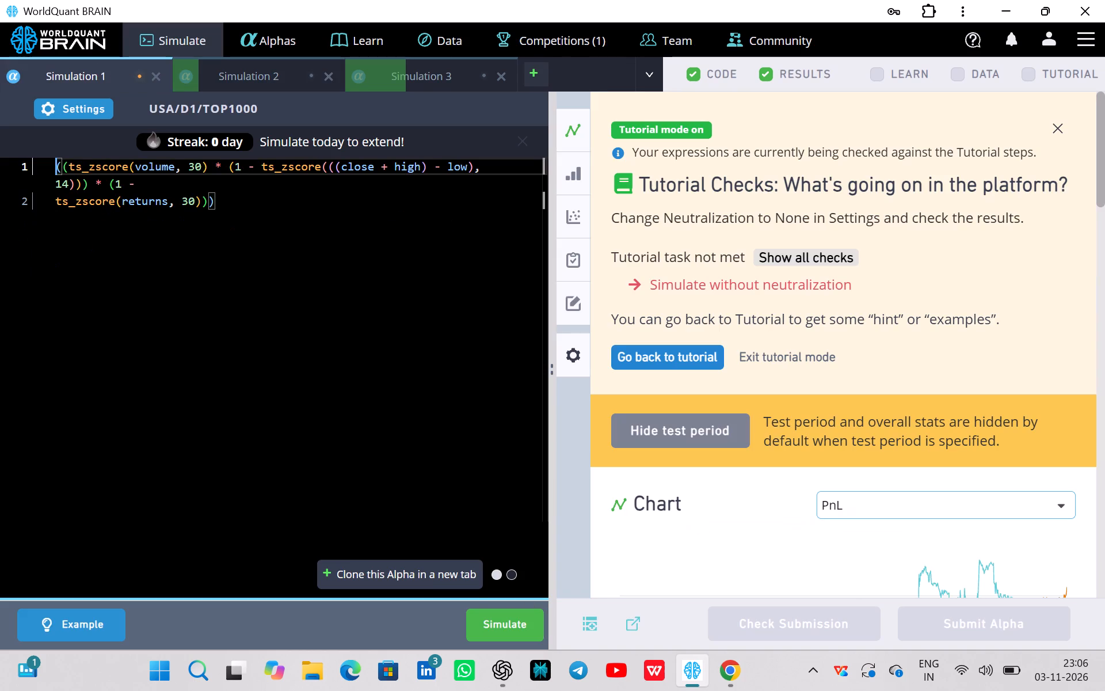
{"action": "left_click", "coordinate": [478, 625]}
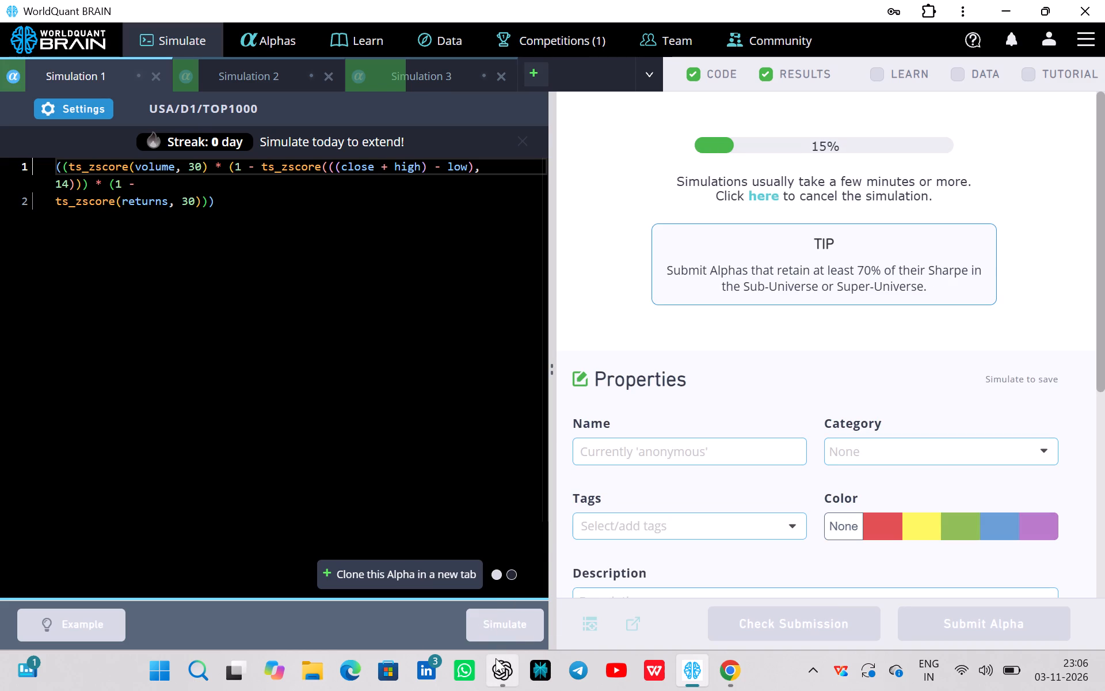
{"action": "left_click", "coordinate": [360, 394]}
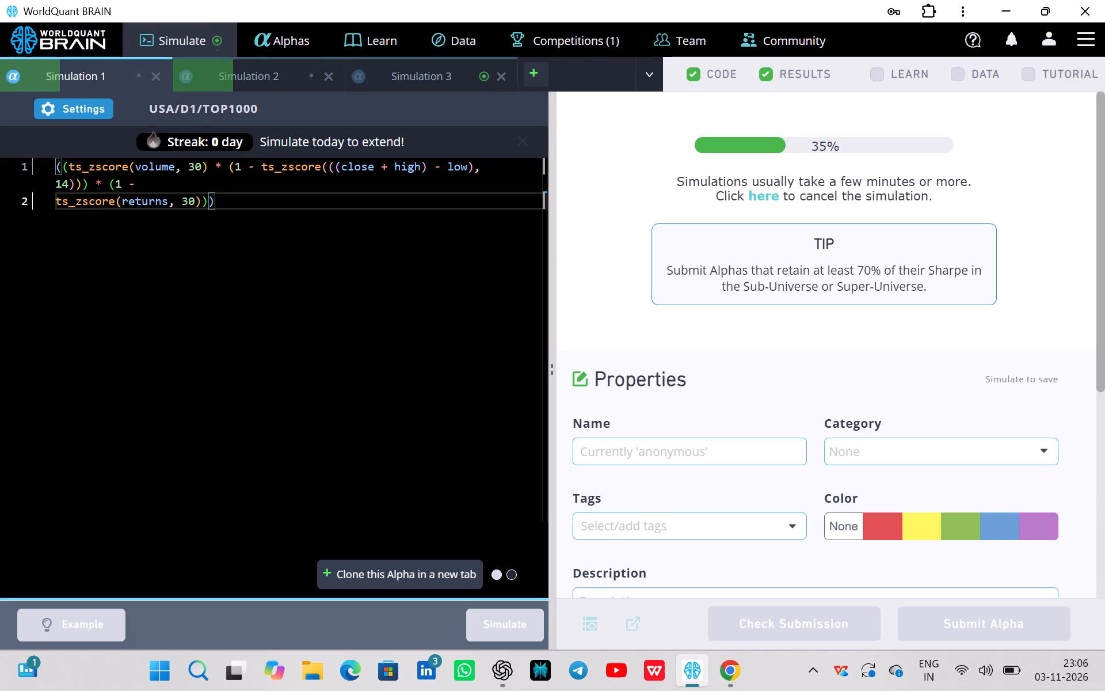
Show the test period for Simulation 3 and examine the failed checks in its IS Testing Status.
{"action": "left_click", "coordinate": [429, 85]}
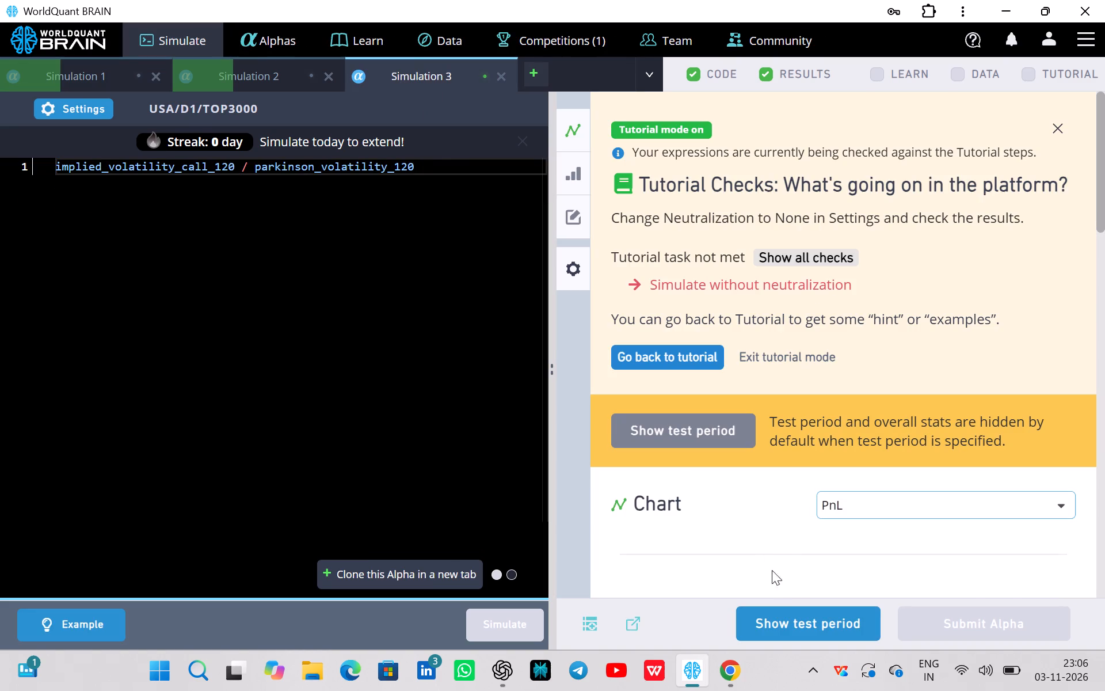
{"action": "left_click", "coordinate": [784, 614]}
{"action": "scroll", "coordinate": [780, 561], "scroll_direction": "down", "scroll_amount": 9}
{"action": "left_click", "coordinate": [692, 397]}
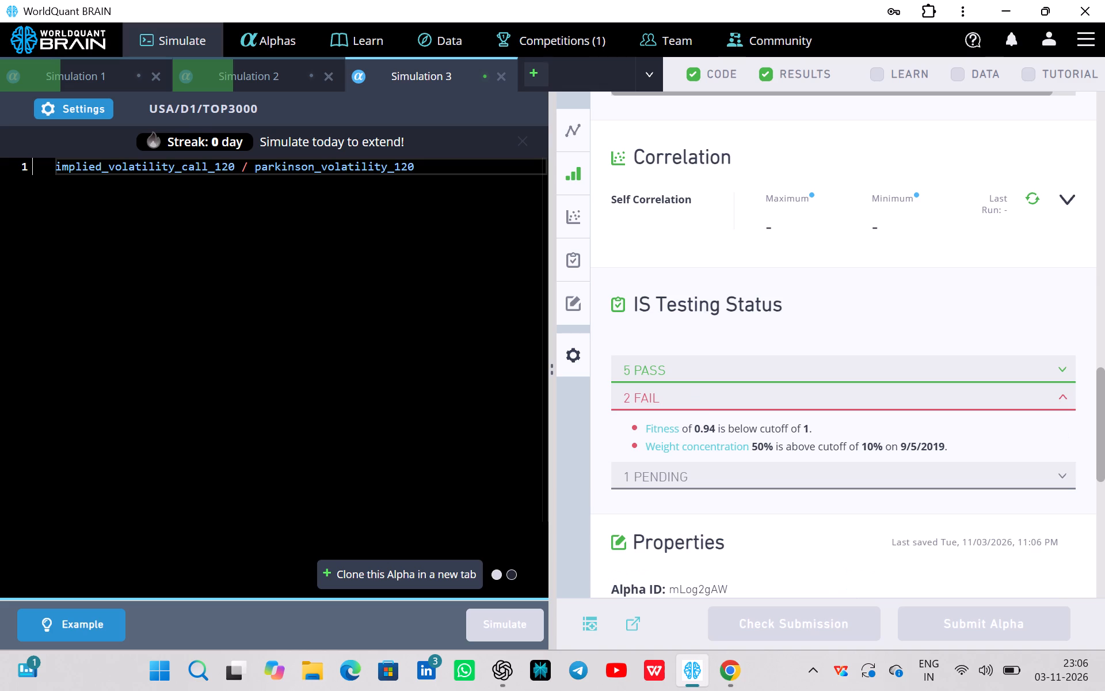
Set Simulation 3's decay to 6 and truncation to 0.04, apply the settings, and simulate the alpha again.
{"action": "left_click", "coordinate": [86, 105]}
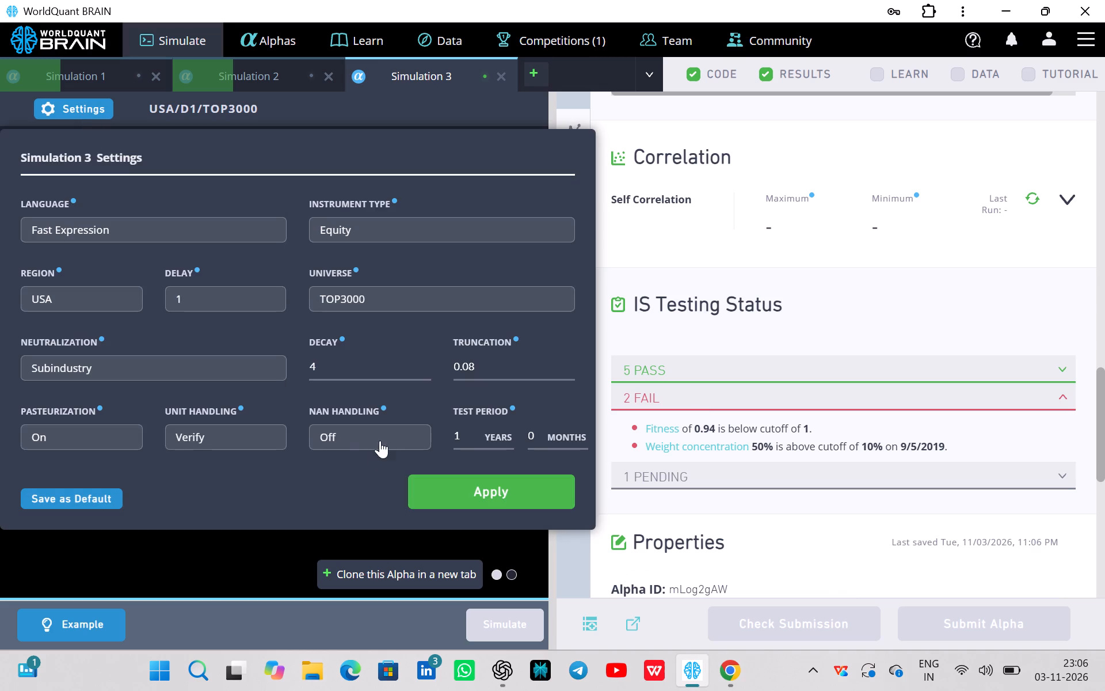
{"action": "left_click_drag", "start_coordinate": [348, 365], "coordinate": [233, 365]}
{"action": "key", "text": "7"}
{"action": "key", "text": "BackSpace"}
{"action": "key", "text": "6"}
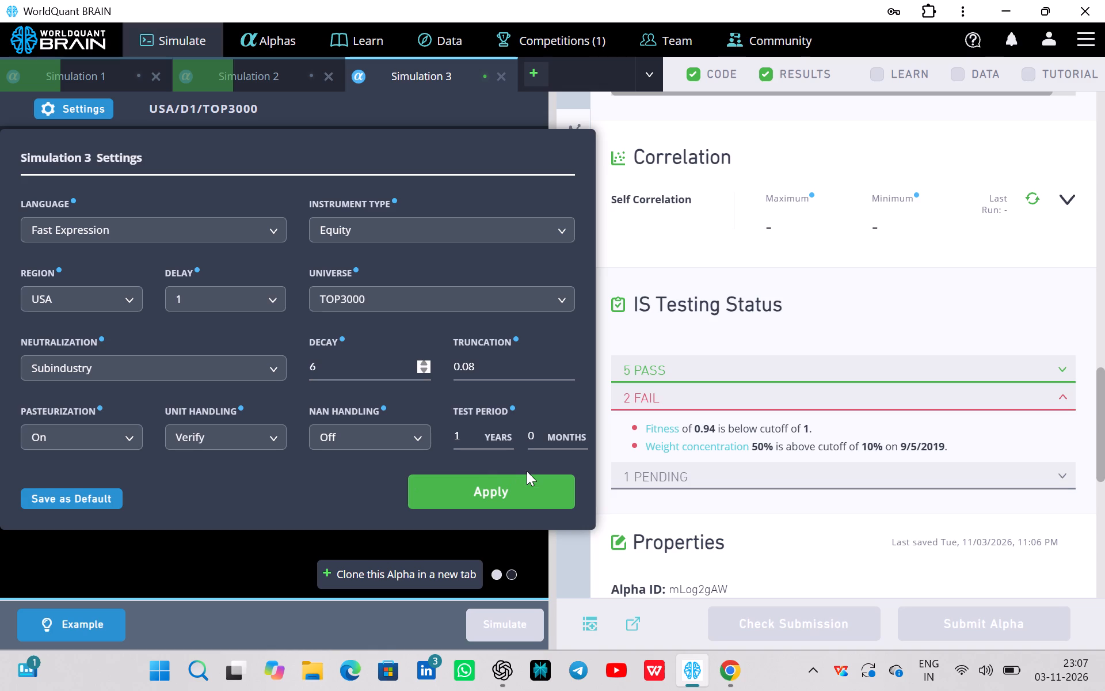
{"action": "left_click", "coordinate": [476, 363]}
{"action": "key", "text": "BackSpace"}
{"action": "key", "text": "4"}
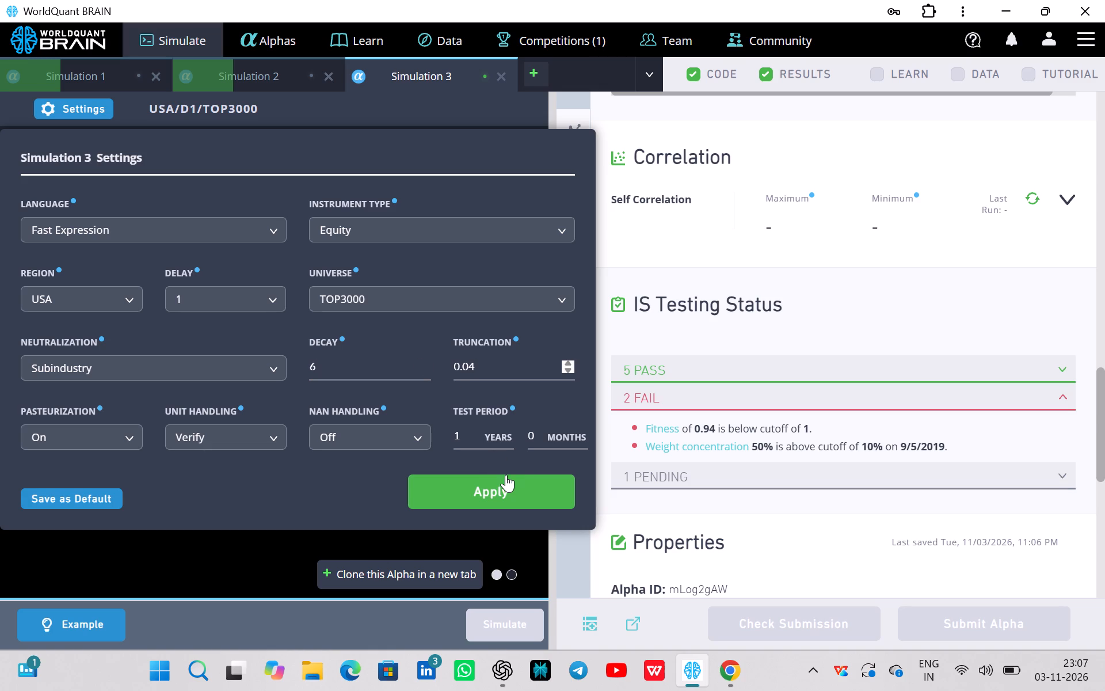
{"action": "left_click", "coordinate": [506, 477]}
{"action": "left_click", "coordinate": [482, 616]}
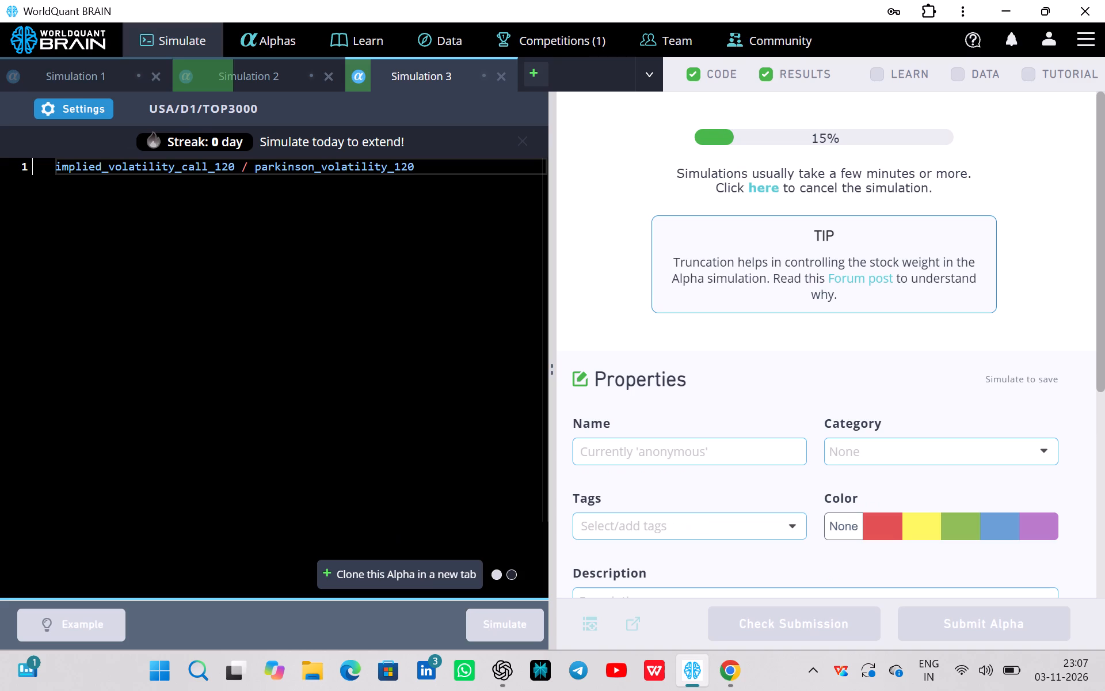
Show the test period for Simulation 1 and examine its IS Summary and IS Testing Status.
{"action": "left_click", "coordinate": [117, 81]}
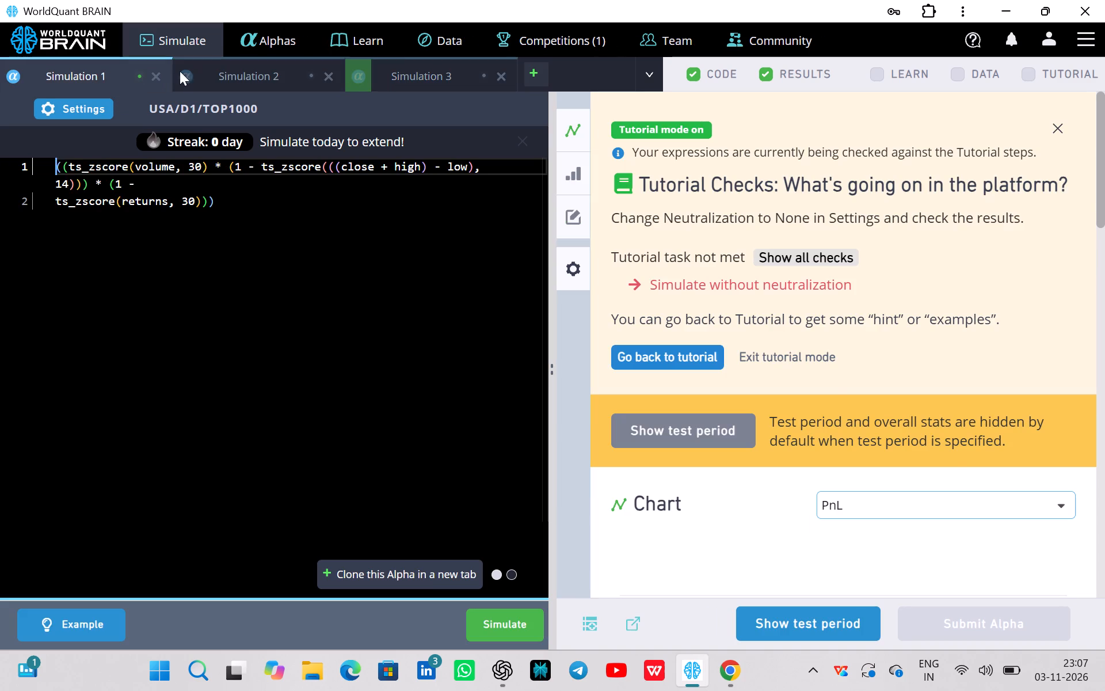
{"action": "left_click", "coordinate": [823, 616]}
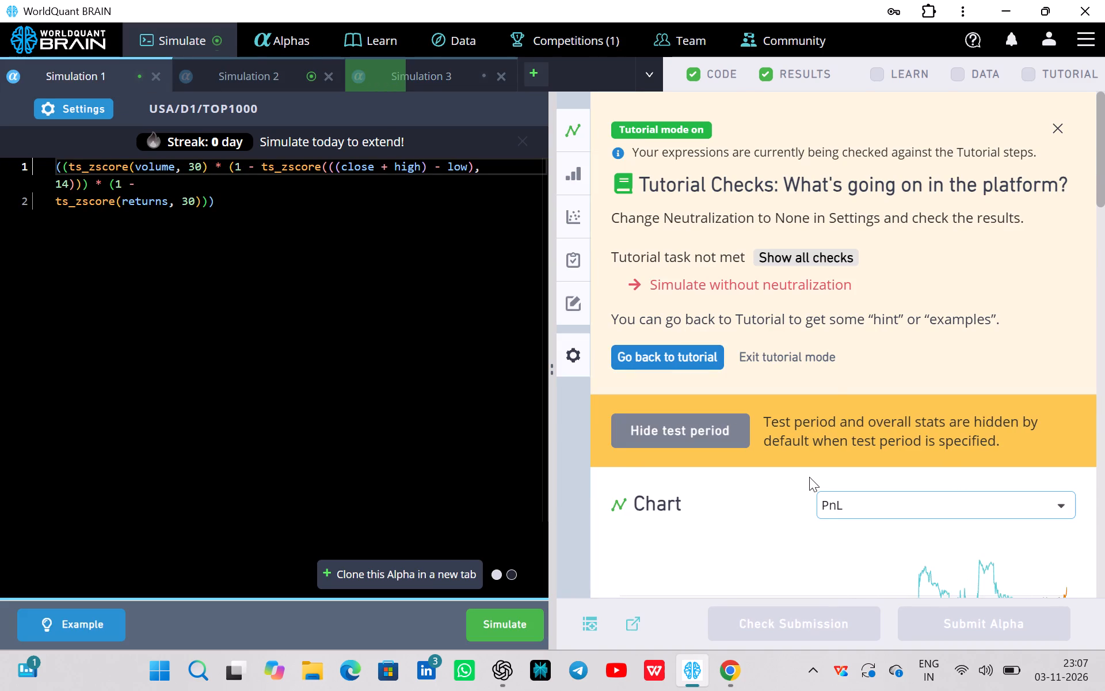
{"action": "scroll", "coordinate": [809, 477], "scroll_direction": "down", "scroll_amount": 4}
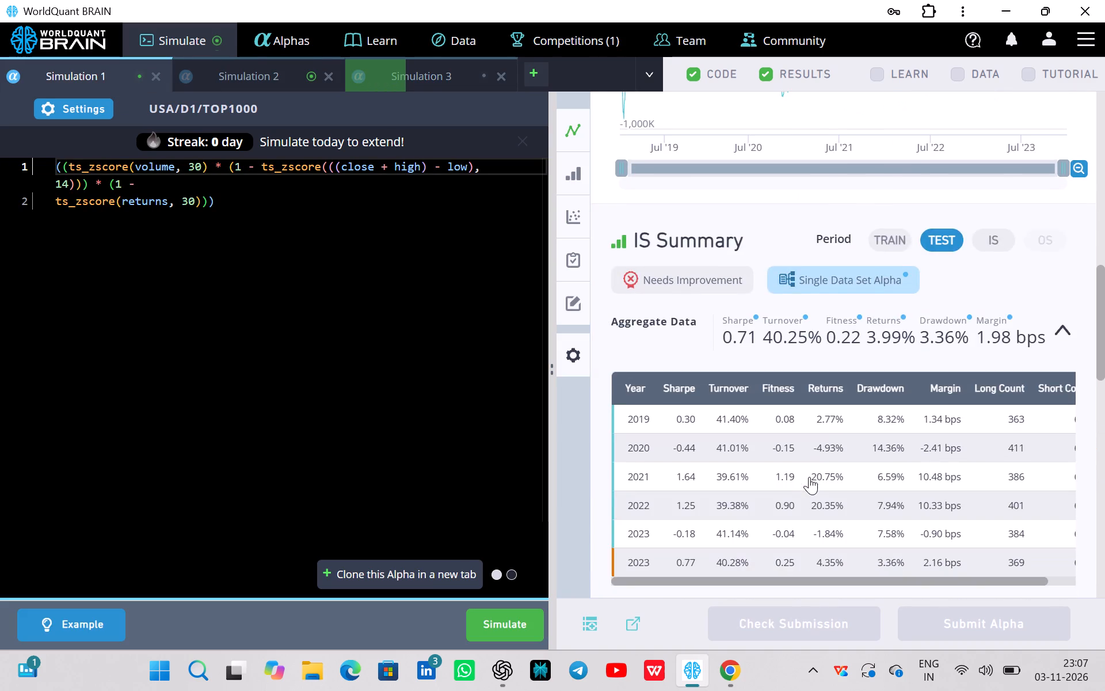
{"action": "scroll", "coordinate": [809, 477], "scroll_direction": "down", "scroll_amount": 5}
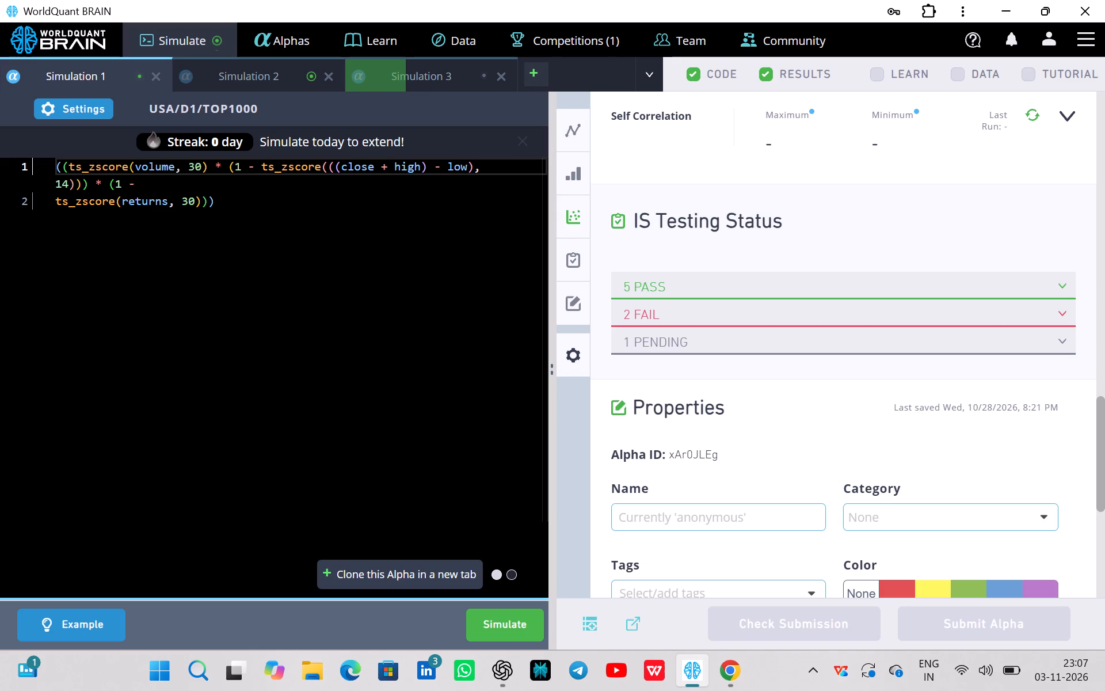
{"action": "double_click", "coordinate": [103, 200]}
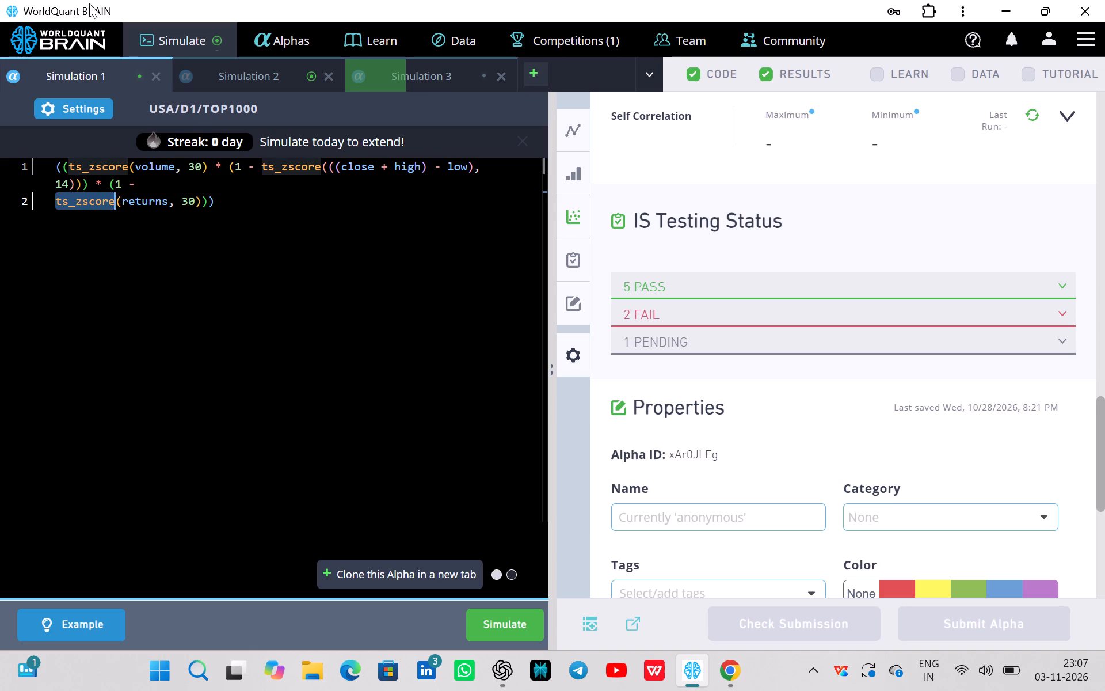
Show the test period for Simulation 2 and check its IS Testing Status for failed checks.
{"action": "left_click", "coordinate": [212, 58]}
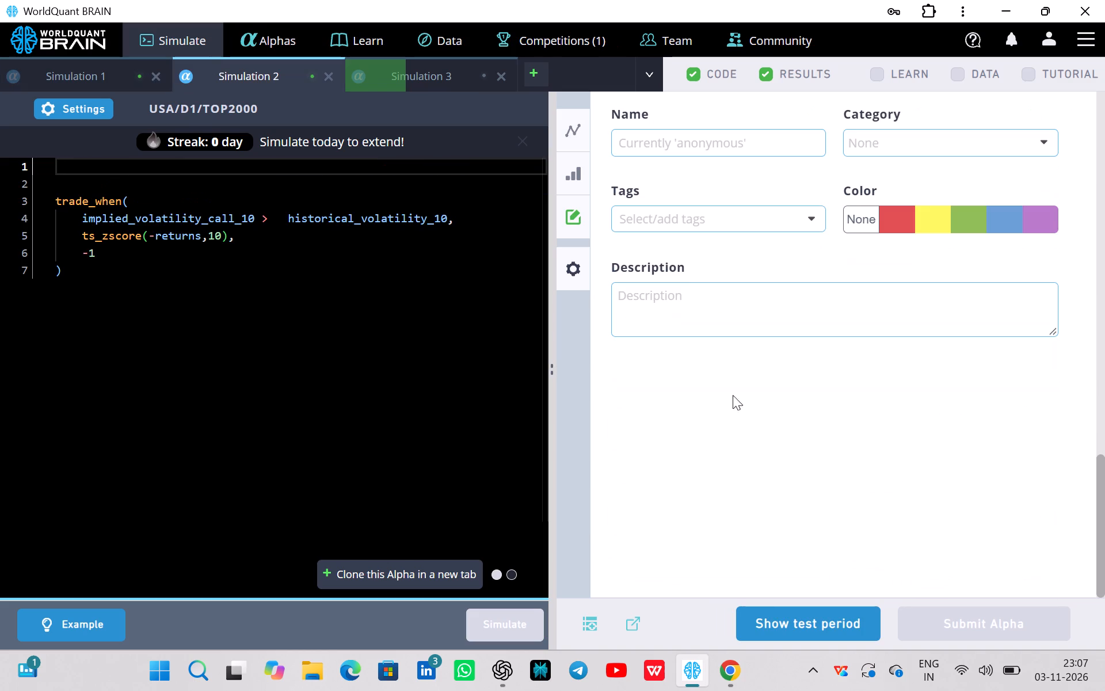
{"action": "left_click", "coordinate": [764, 608]}
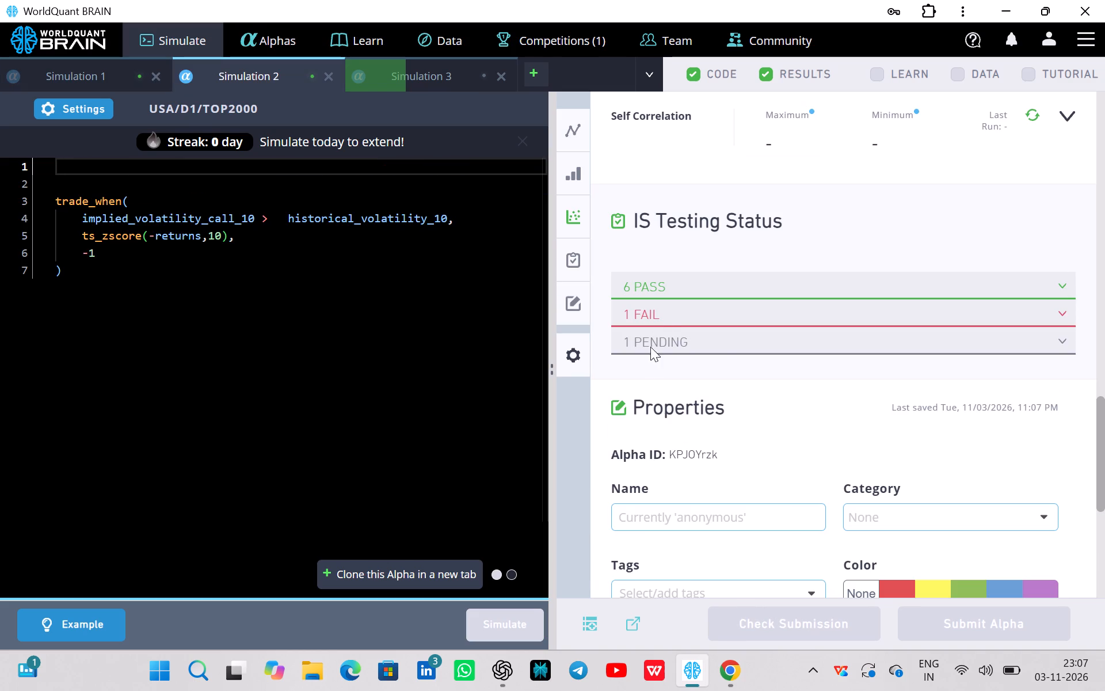
{"action": "left_click", "coordinate": [666, 306]}
{"action": "left_click", "coordinate": [666, 306]}
Set Simulation 2's truncation to 0.05 and decay to 7, apply the settings, and simulate the alpha again.
{"action": "left_click", "coordinate": [64, 111]}
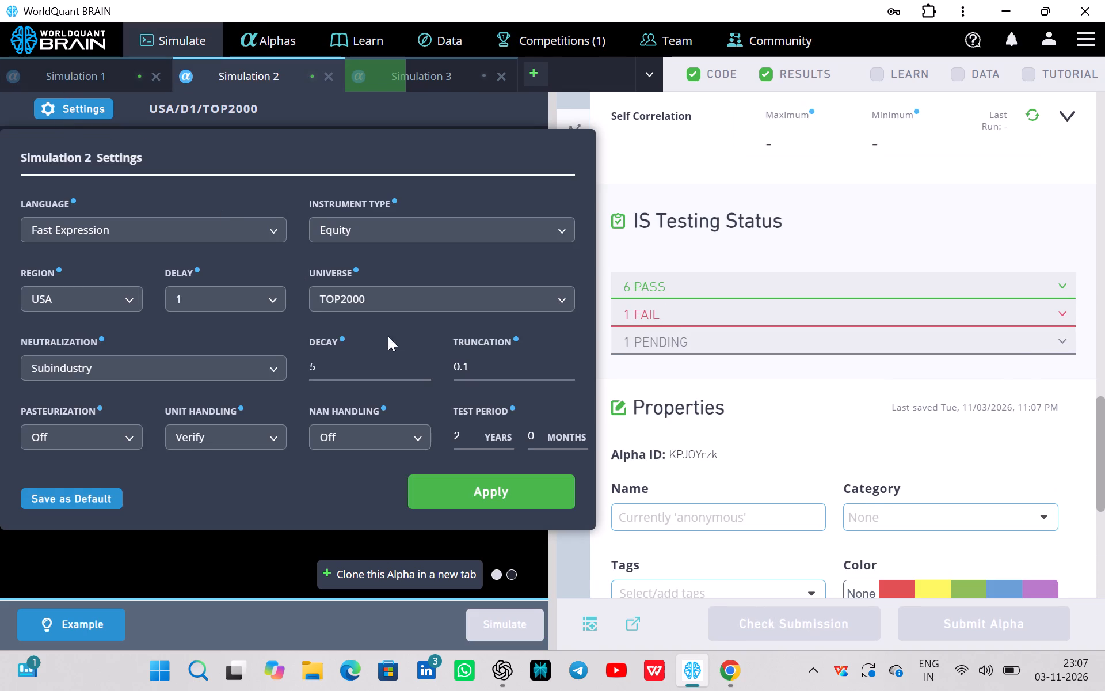
{"action": "left_click_drag", "start_coordinate": [323, 375], "coordinate": [283, 379]}
{"action": "left_click", "coordinate": [512, 375]}
{"action": "key", "text": "BackSpace"}
{"action": "type", "text": "05"}
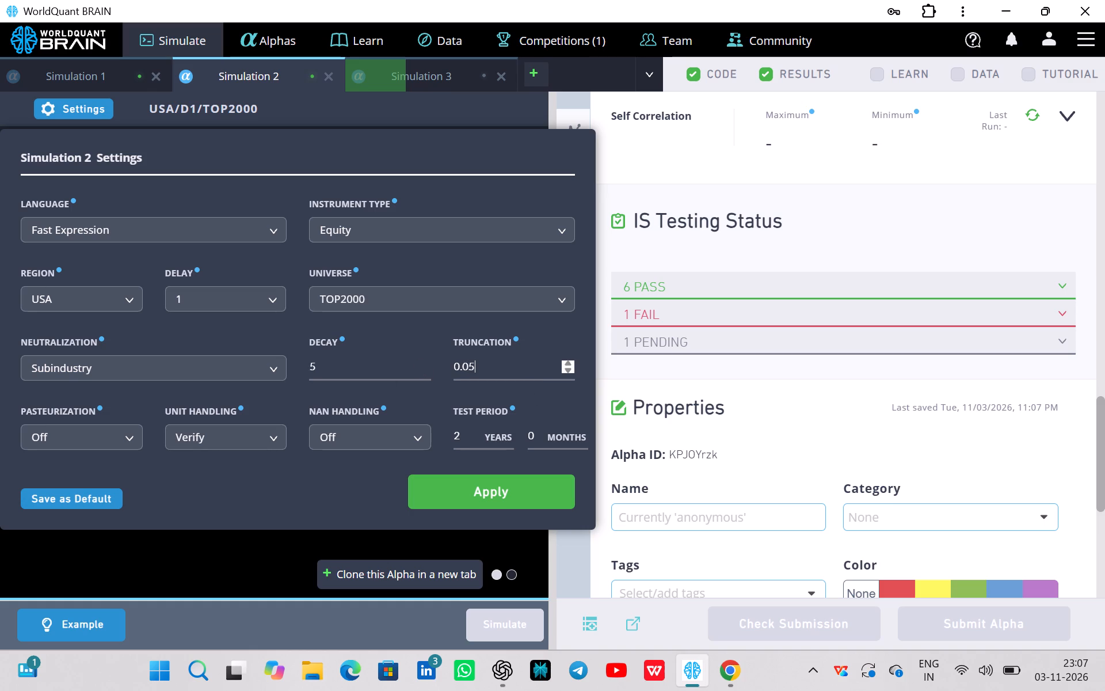
{"action": "left_click", "coordinate": [357, 371]}
{"action": "key", "text": "BackSpace"}
{"action": "key", "text": "7"}
{"action": "left_click", "coordinate": [454, 480]}
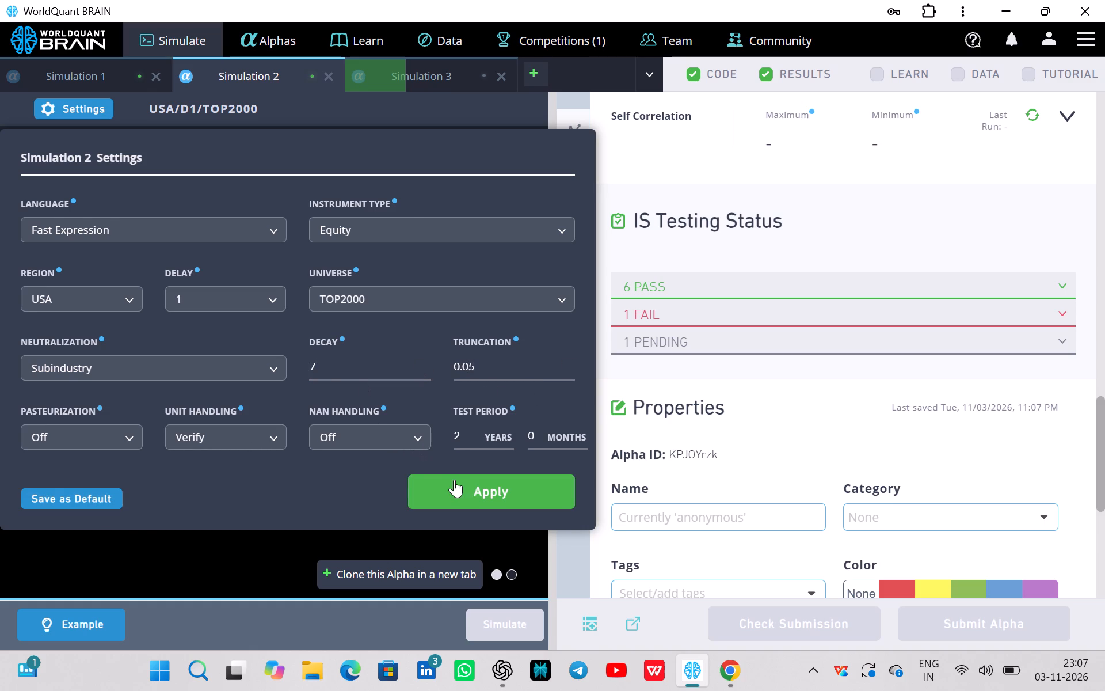
{"action": "left_click", "coordinate": [503, 609]}
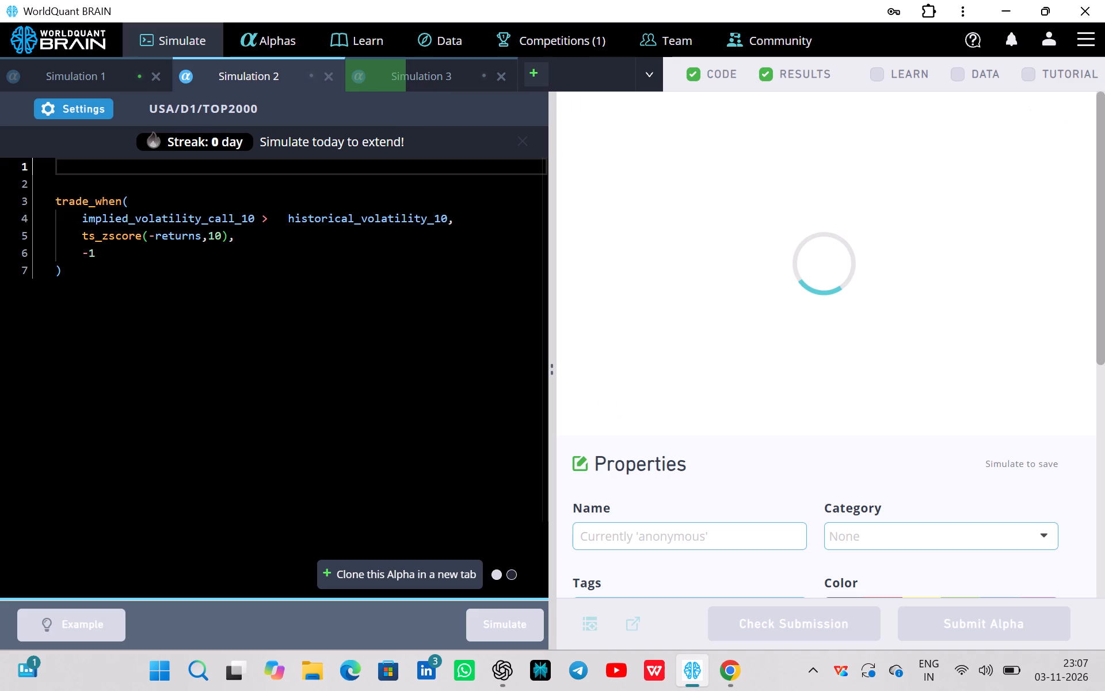
In Simulation 1, remove the (1 - ts_zscore(((close + high) - low), 14)) factor, balance the closing parentheses, and simulate the alpha.
{"action": "left_click", "coordinate": [108, 66]}
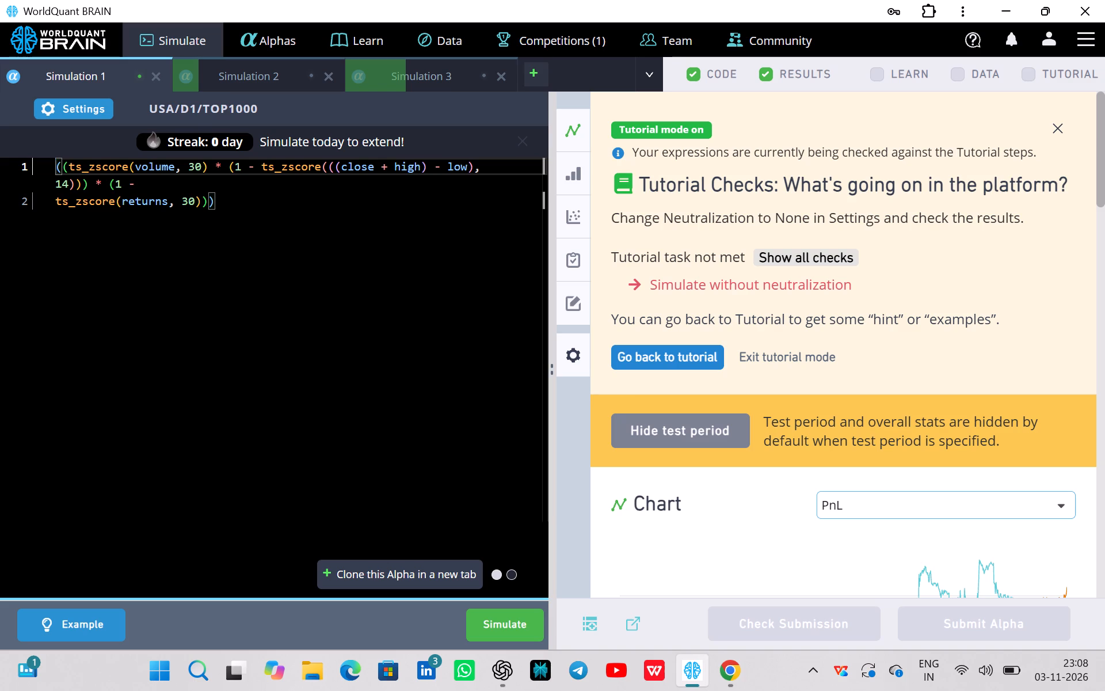
{"action": "left_click_drag", "start_coordinate": [214, 163], "coordinate": [487, 168]}
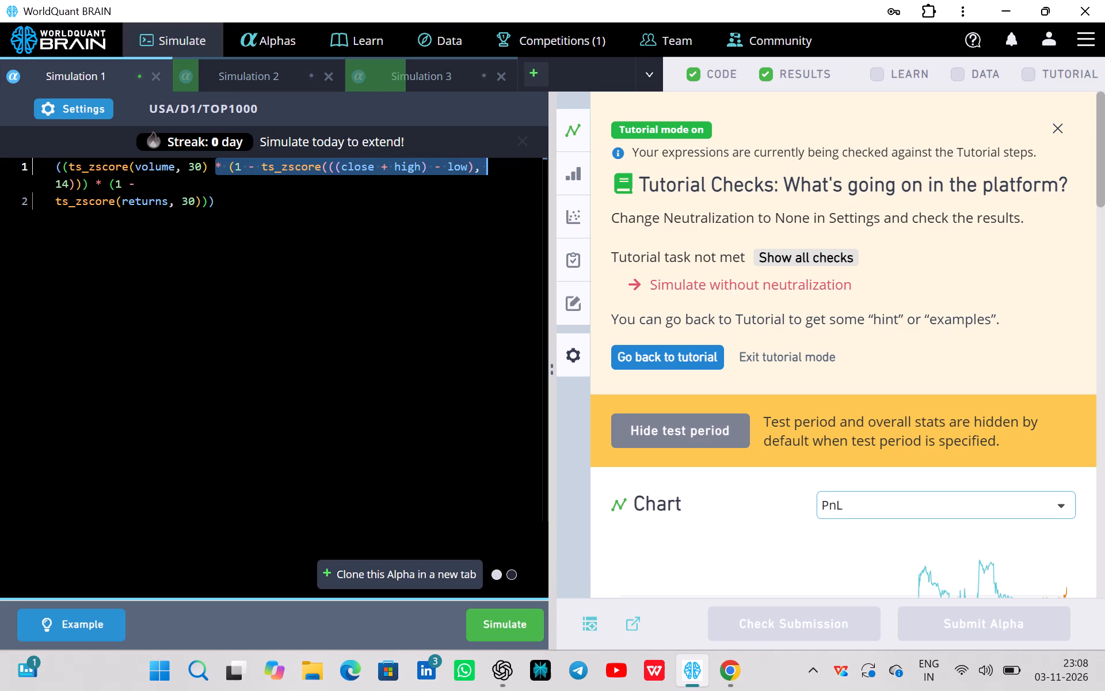
{"action": "left_click_drag", "start_coordinate": [487, 168], "coordinate": [91, 179]}
{"action": "key", "text": "BackSpace"}
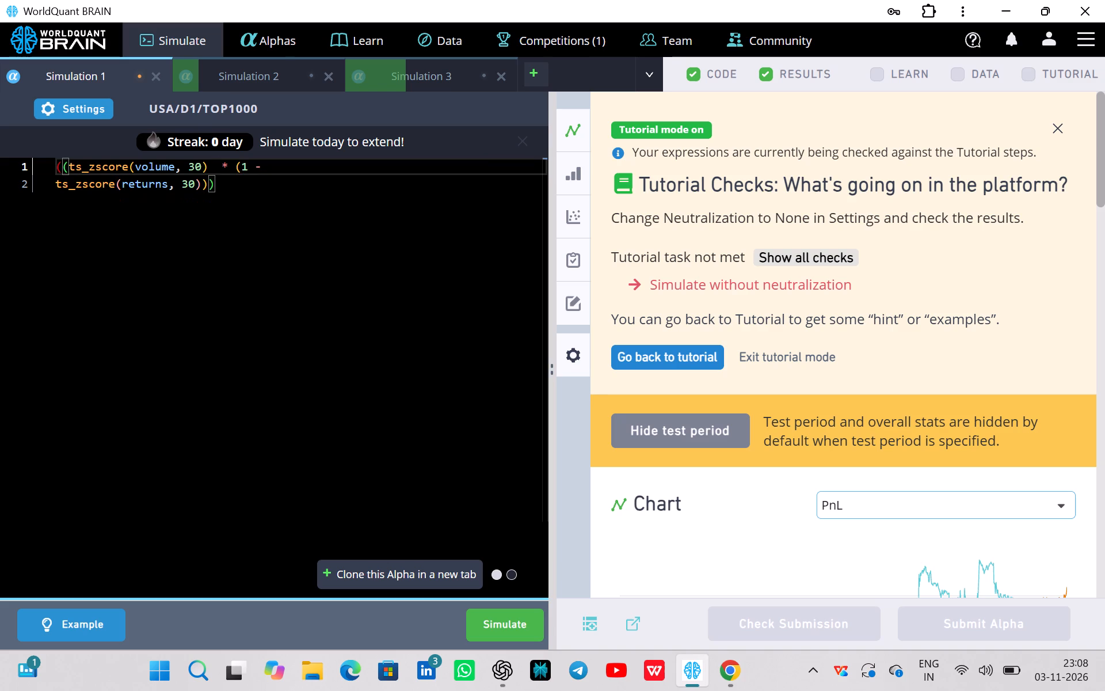
{"action": "left_click", "coordinate": [219, 184]}
{"action": "key", "text": "BackSpace"}
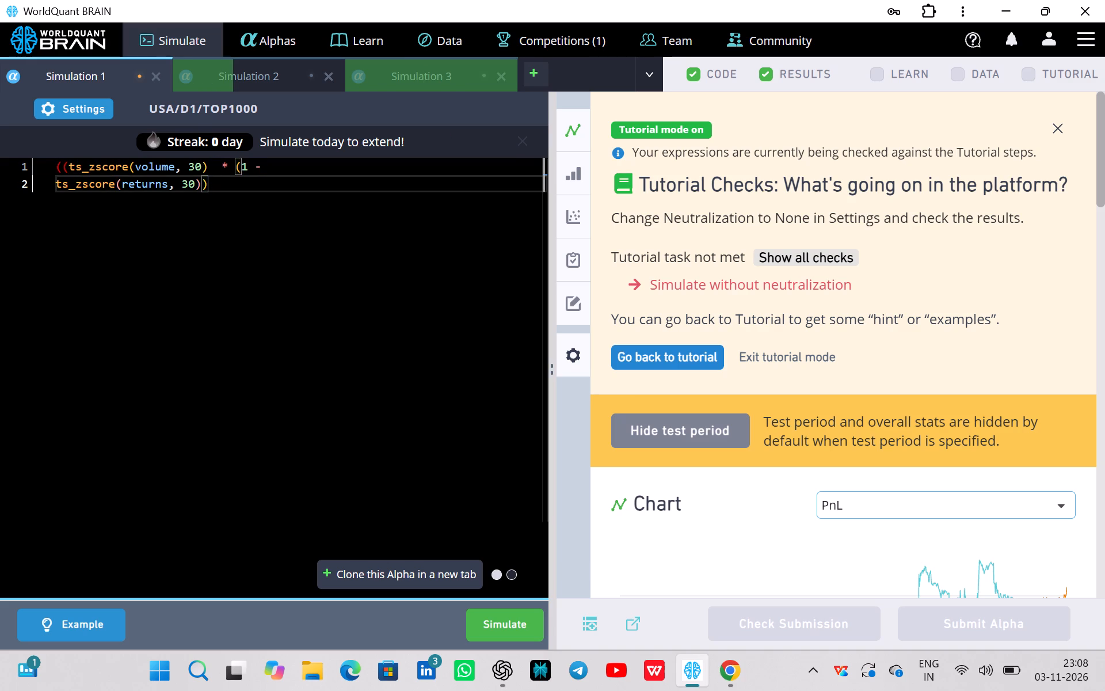
{"action": "type", "text": "))"}
{"action": "left_click", "coordinate": [496, 629]}
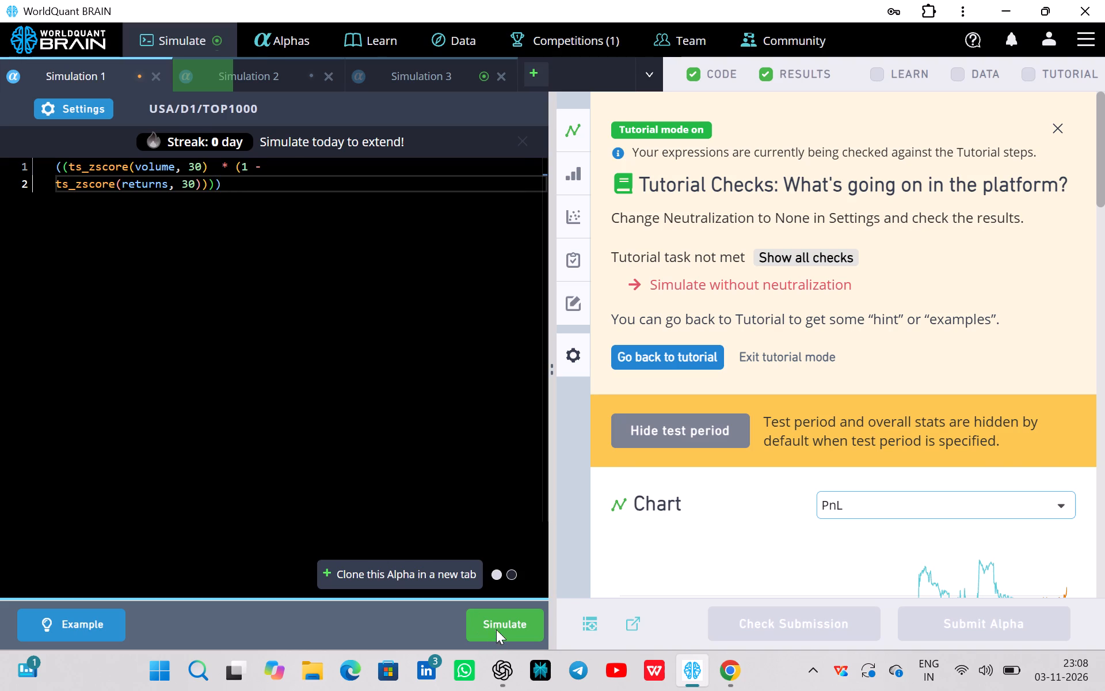
Show the test period for Simulation 3 and examine the failed check in its IS Testing Status and its current settings.
{"action": "left_click", "coordinate": [413, 71]}
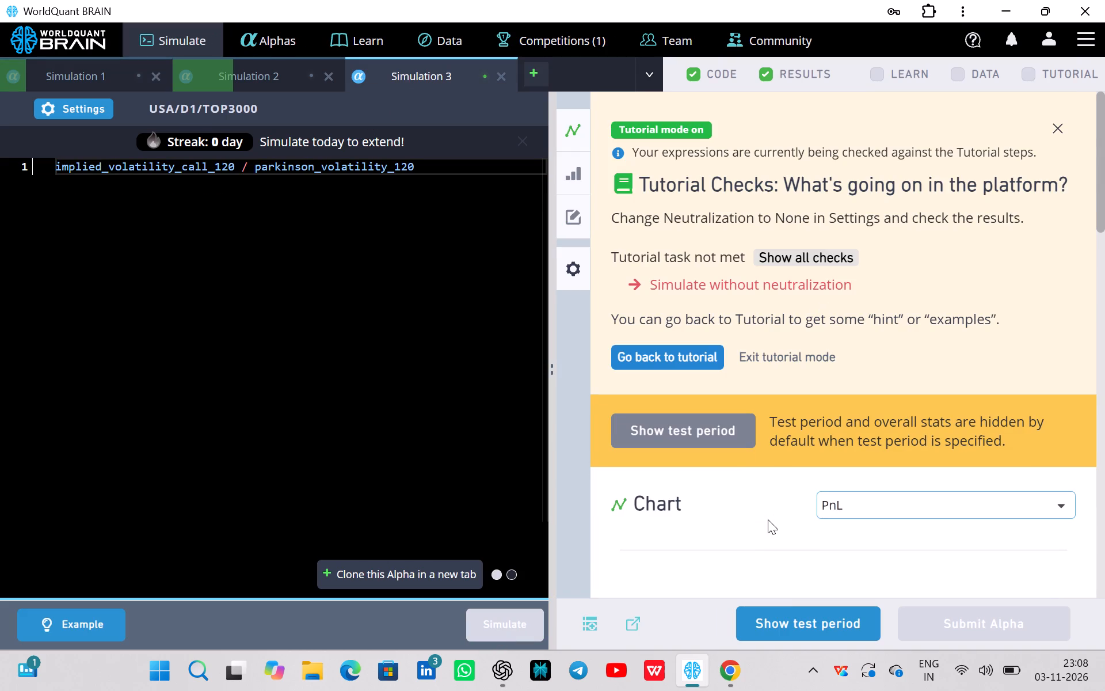
{"action": "left_click", "coordinate": [792, 622]}
{"action": "scroll", "coordinate": [793, 569], "scroll_direction": "down", "scroll_amount": 4}
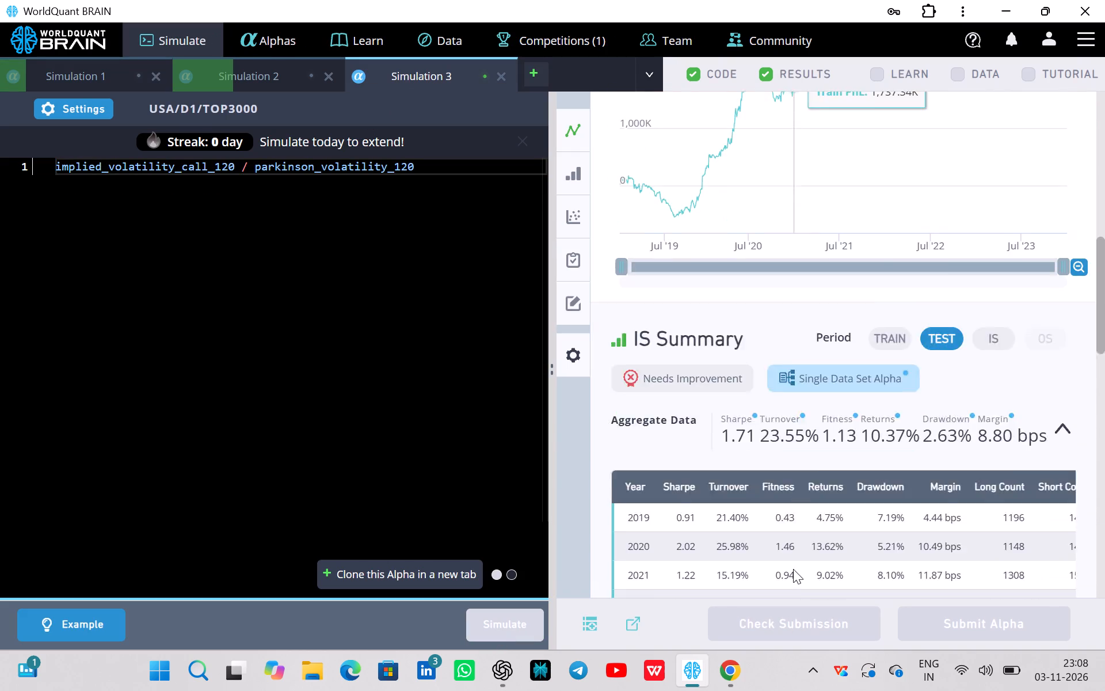
{"action": "scroll", "coordinate": [793, 569], "scroll_direction": "down", "scroll_amount": 4}
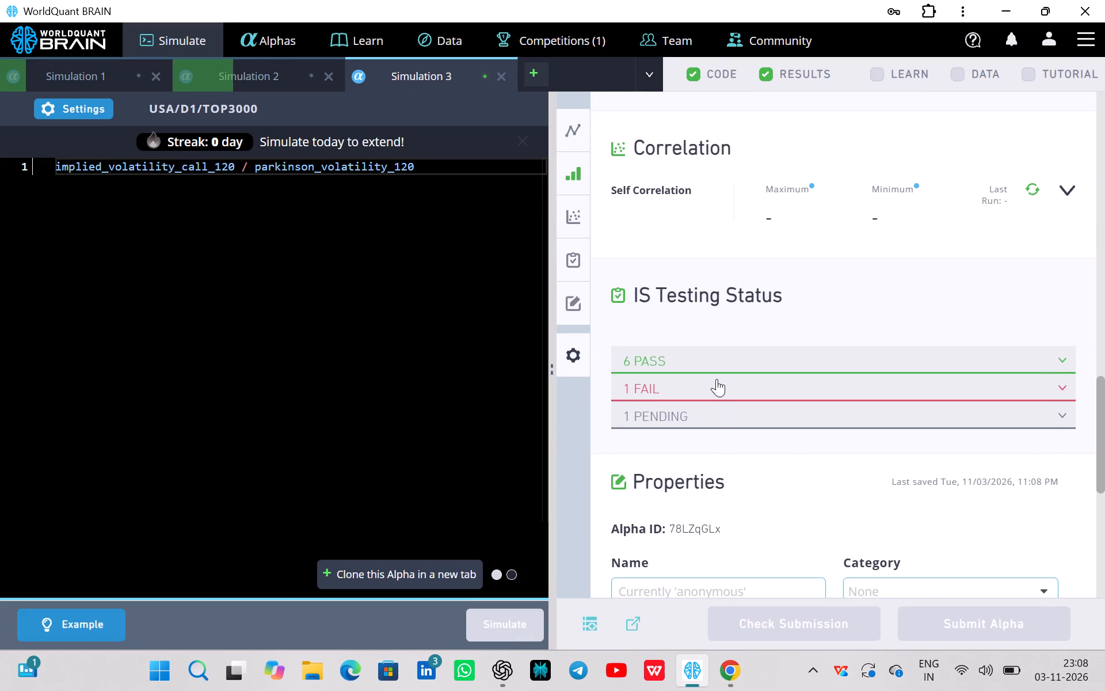
{"action": "left_click", "coordinate": [717, 380]}
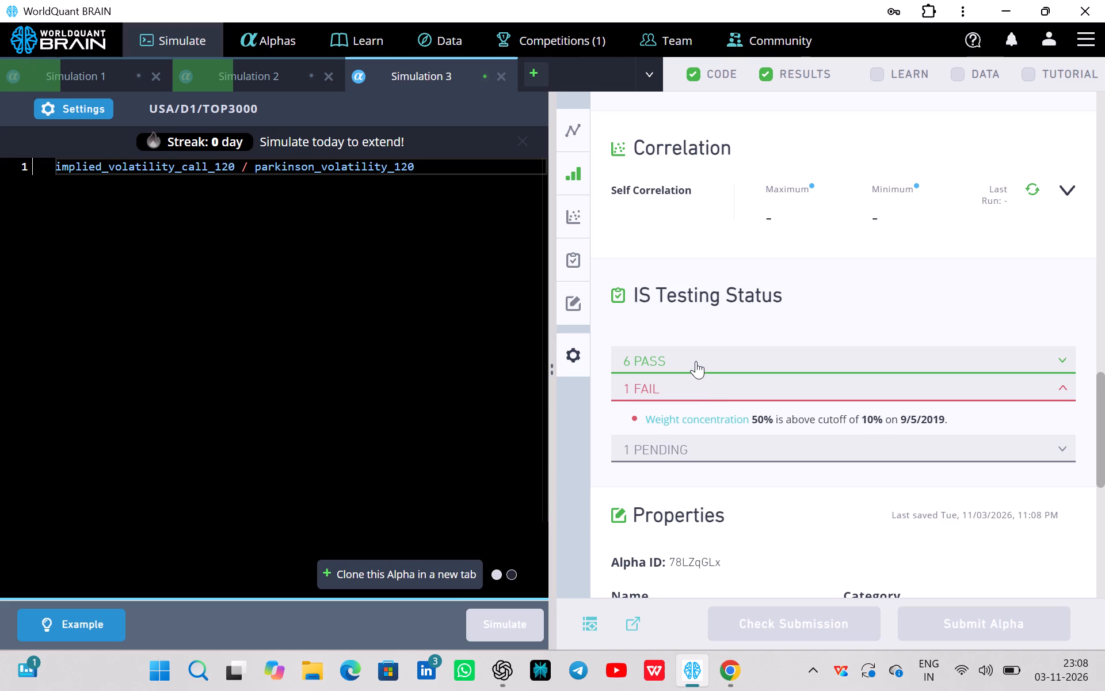
{"action": "left_click", "coordinate": [92, 108]}
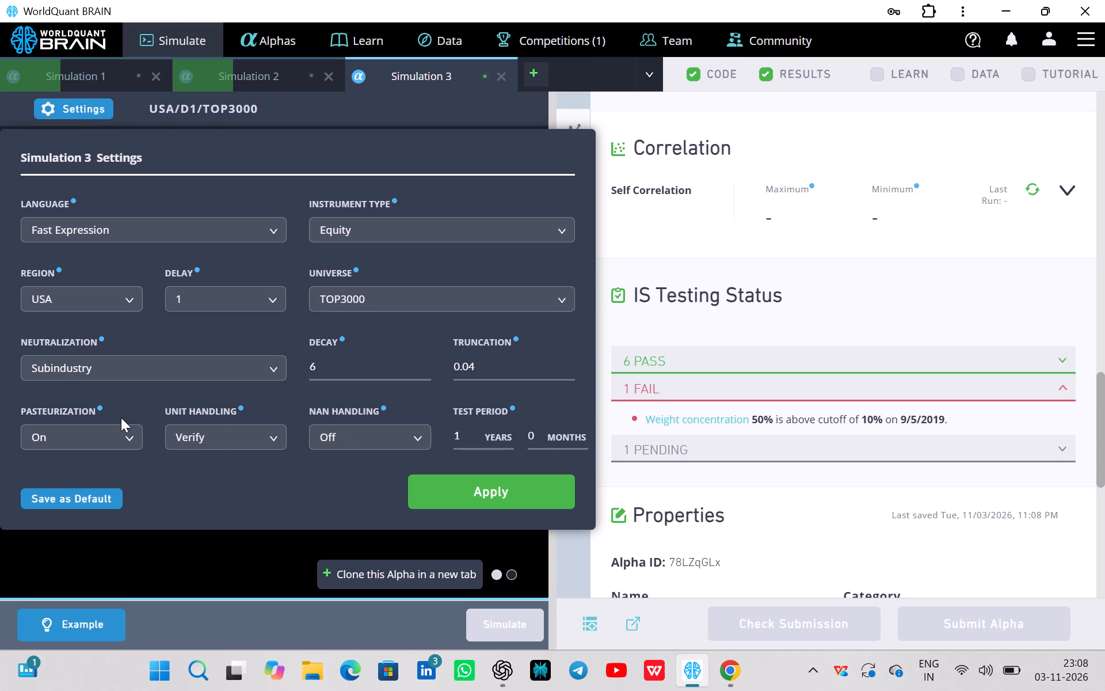
{"action": "left_click", "coordinate": [467, 113]}
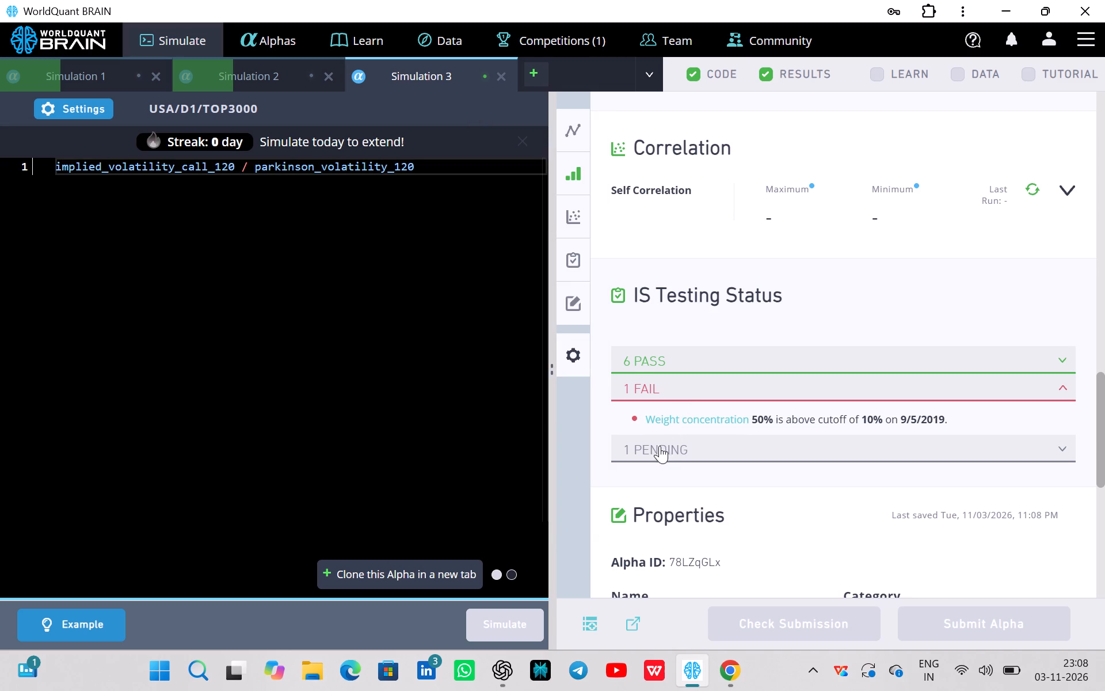
Open the help article linked from the Weight concentration check and read its advice on truncation and coverage.
{"action": "left_click", "coordinate": [679, 413]}
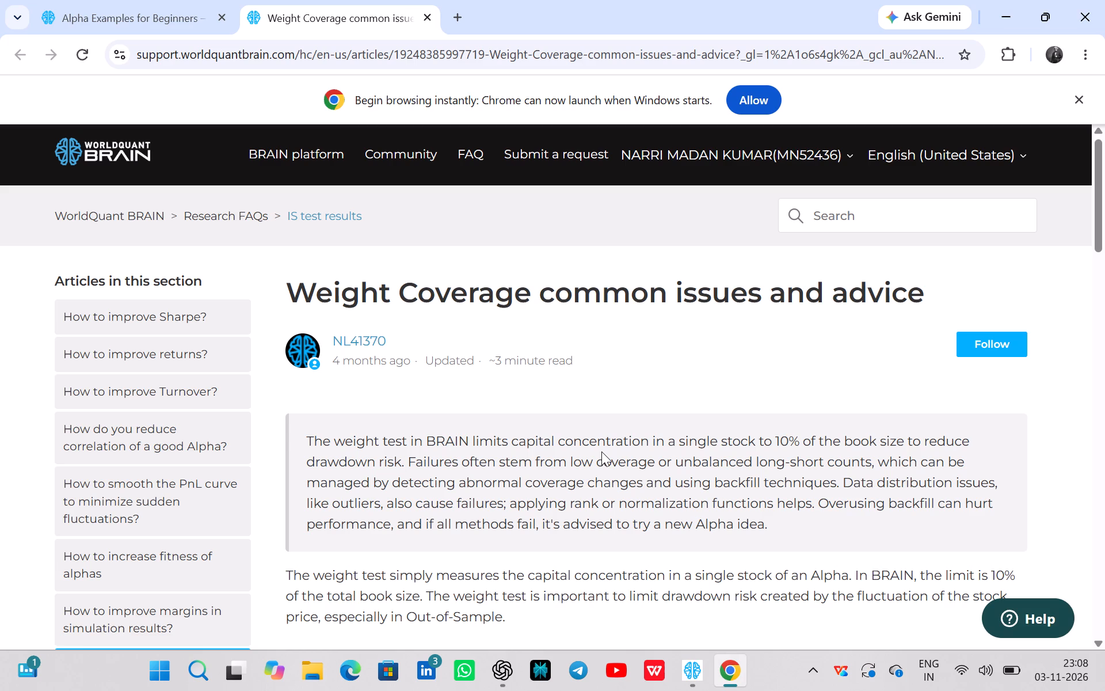
{"action": "scroll", "coordinate": [601, 451], "scroll_direction": "down", "scroll_amount": 1}
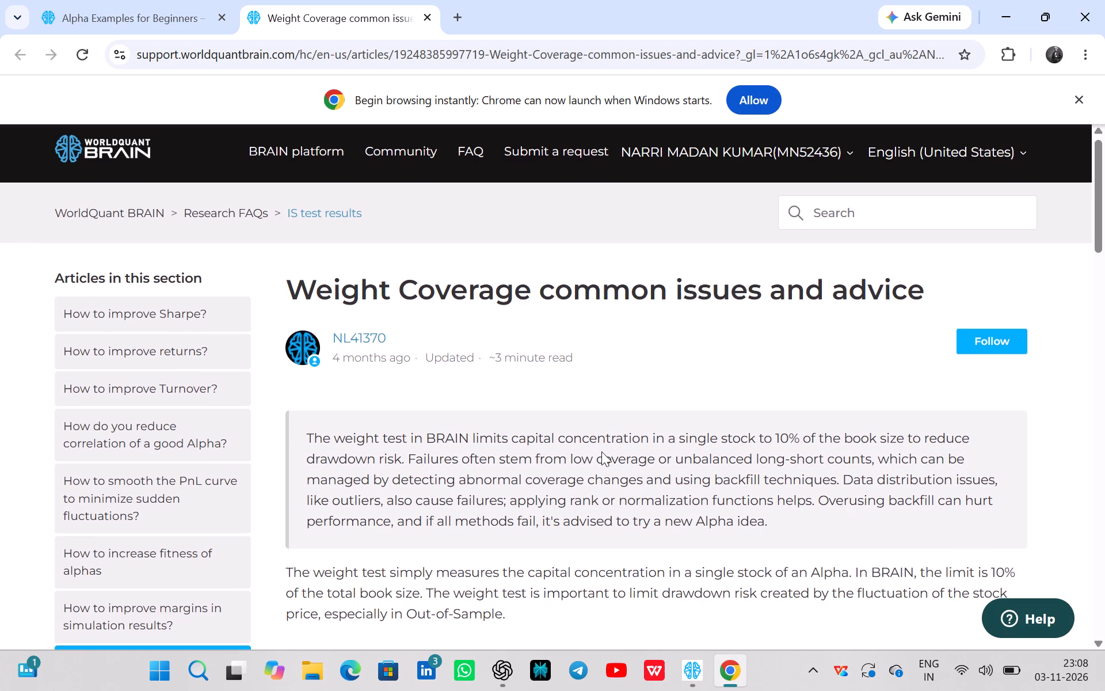
{"action": "scroll", "coordinate": [601, 451], "scroll_direction": "down", "scroll_amount": 1}
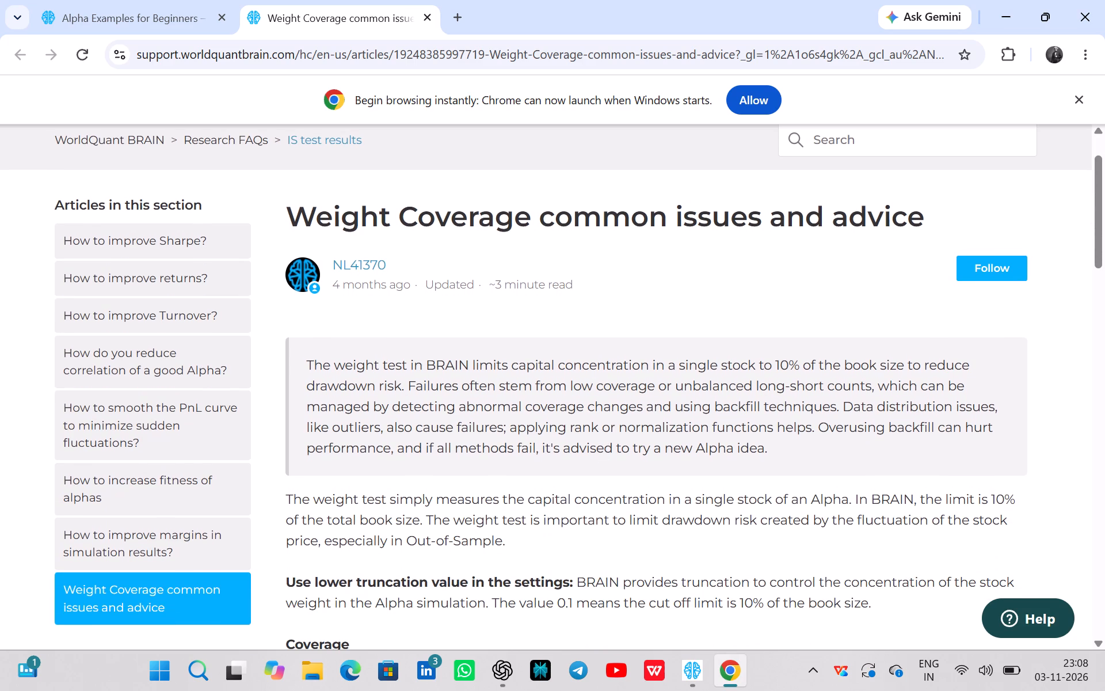
{"action": "scroll", "coordinate": [601, 451], "scroll_direction": "down", "scroll_amount": 1}
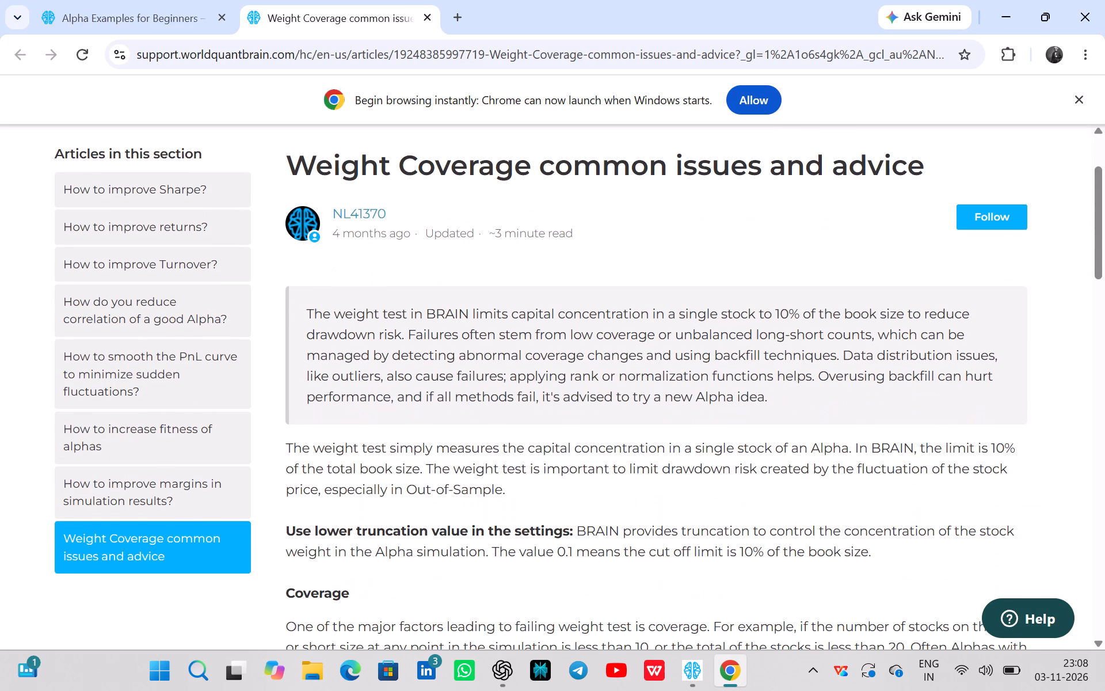
{"action": "scroll", "coordinate": [601, 451], "scroll_direction": "down", "scroll_amount": 2}
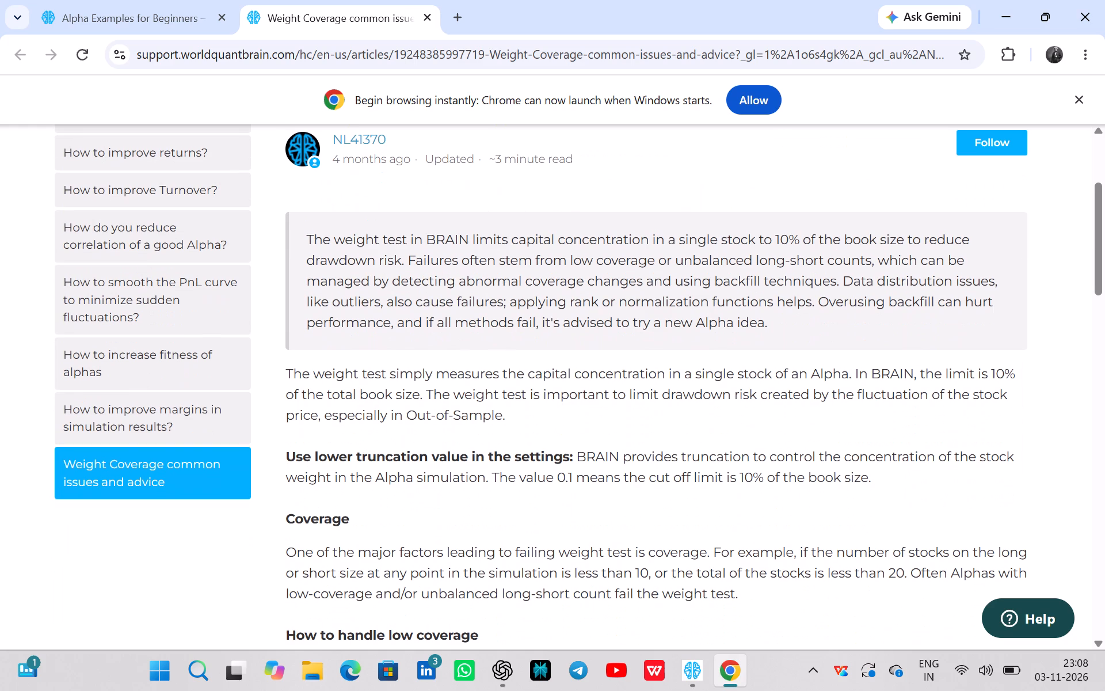
Return to WorldQuant BRAIN, set Simulation 3's truncation to 0.01, apply the settings, and simulate the alpha again.
{"action": "left_click", "coordinate": [688, 658]}
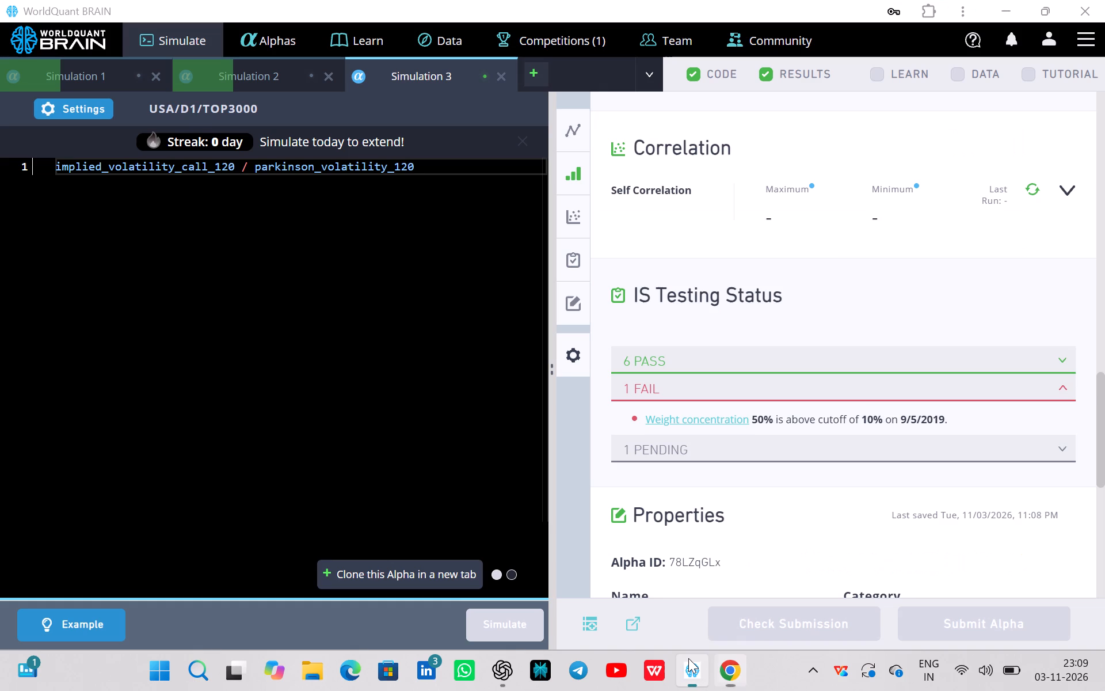
{"action": "left_click", "coordinate": [83, 114]}
{"action": "left_click", "coordinate": [478, 367]}
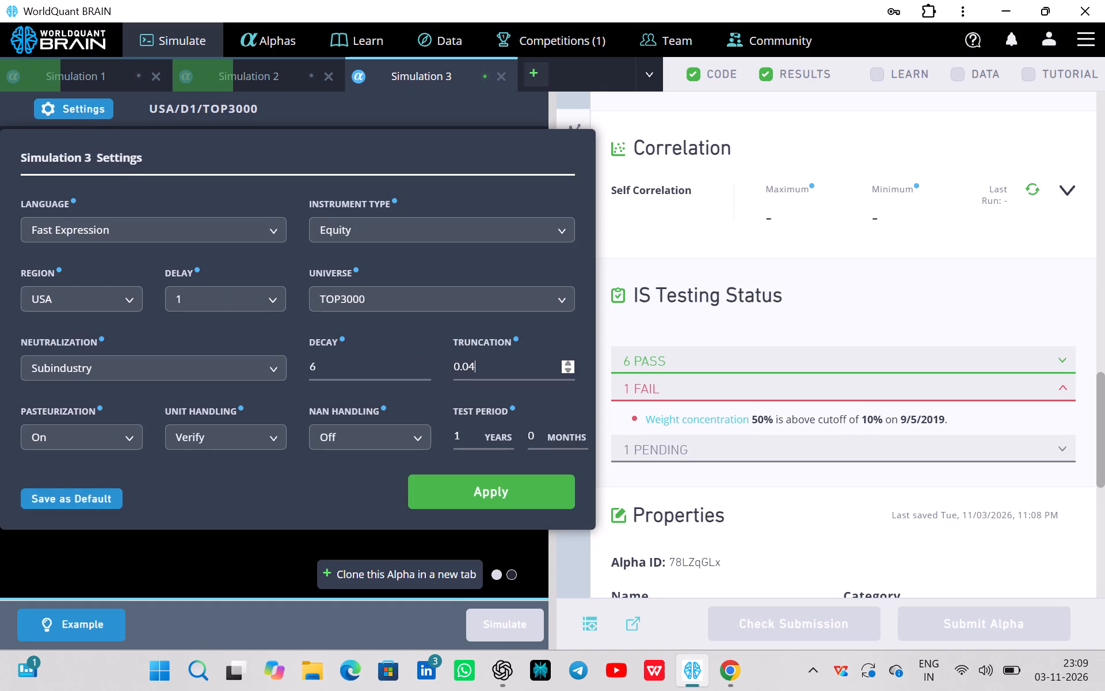
{"action": "key", "text": "BackSpace"}
{"action": "type", "text": "02"}
{"action": "key", "text": "BackSpace"}
{"action": "key", "text": "1"}
{"action": "key", "text": "BackSpace"}
{"action": "key", "text": "BackSpace"}
{"action": "key", "text": "1"}
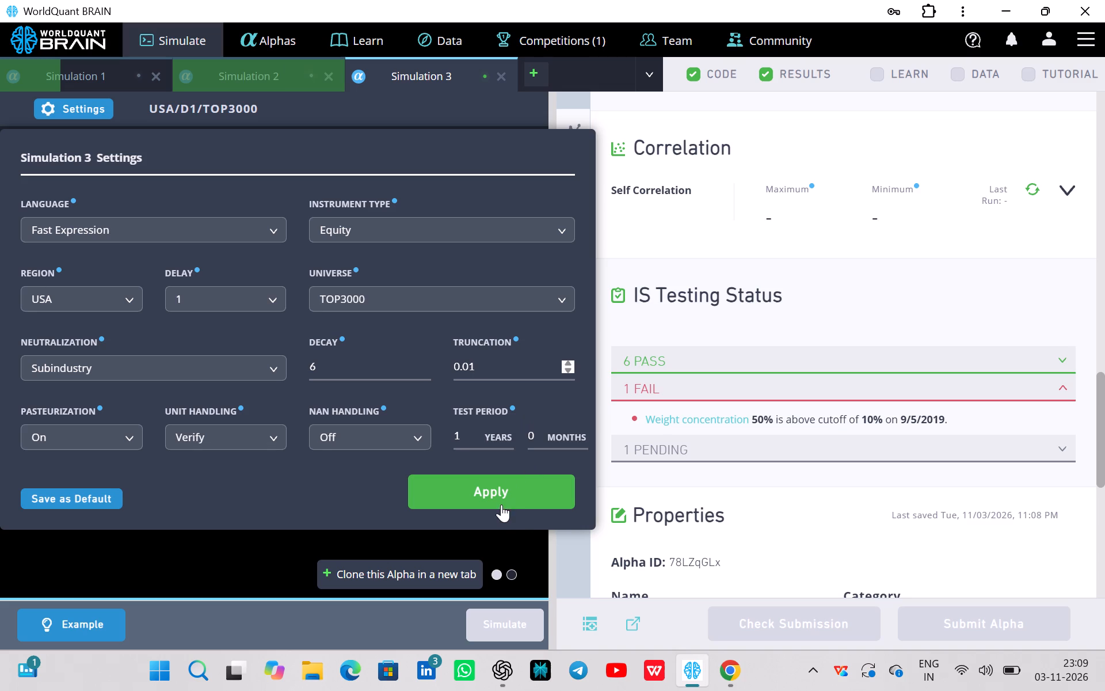
{"action": "left_click", "coordinate": [501, 504]}
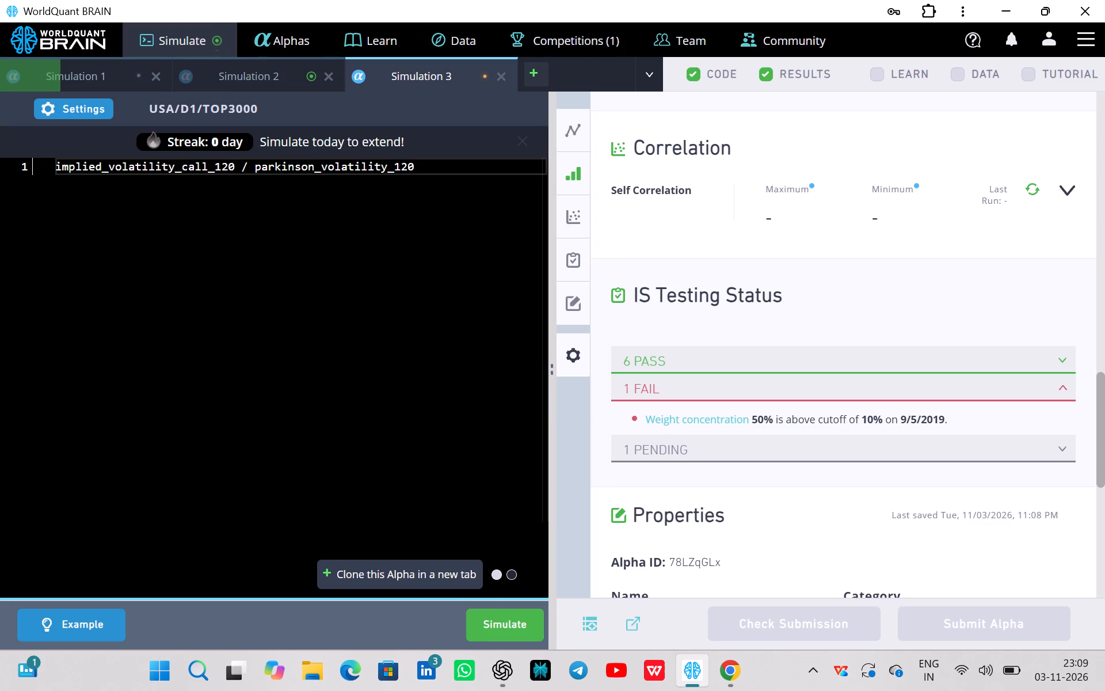
{"action": "left_click", "coordinate": [487, 620]}
Show the test period for the rerun Simulation 2 and examine the failed check in its IS Testing Status.
{"action": "left_click", "coordinate": [266, 75]}
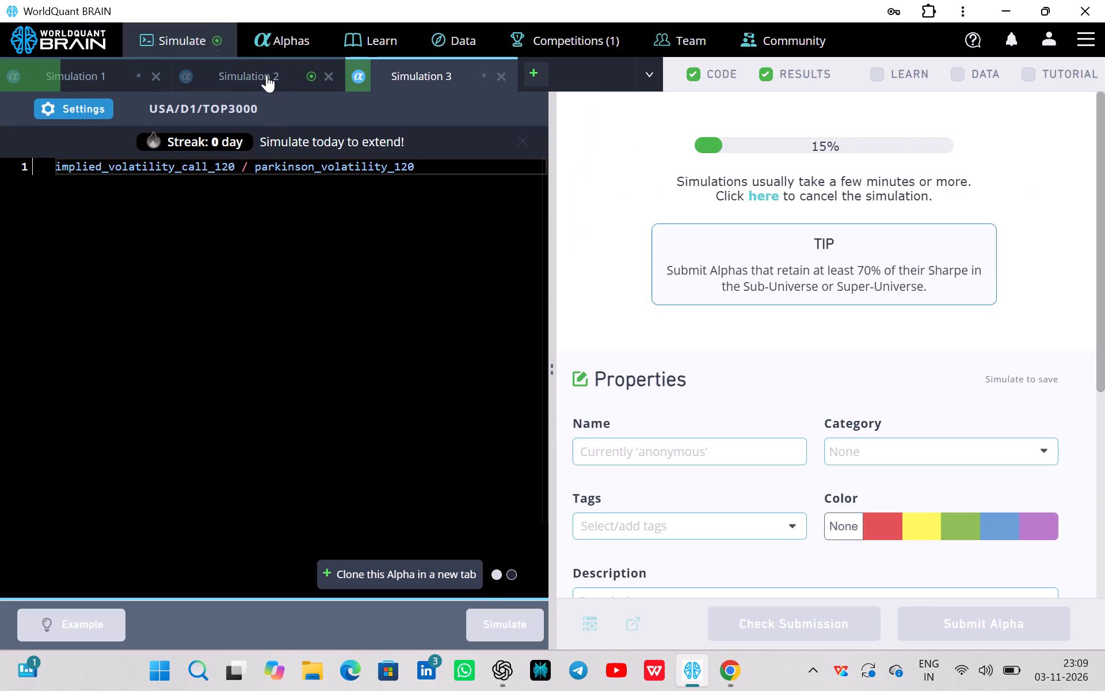
{"action": "left_click_drag", "start_coordinate": [838, 644], "coordinate": [833, 633]}
{"action": "left_click", "coordinate": [833, 633]}
{"action": "scroll", "coordinate": [820, 585], "scroll_direction": "down", "scroll_amount": 2}
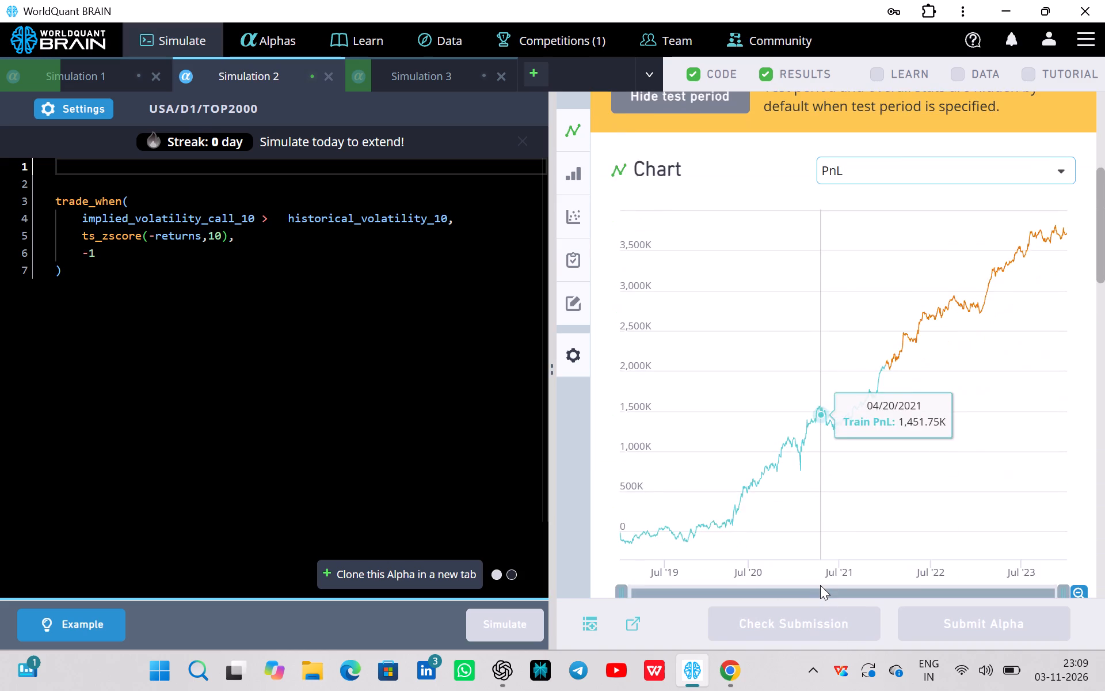
{"action": "scroll", "coordinate": [820, 585], "scroll_direction": "down", "scroll_amount": 6}
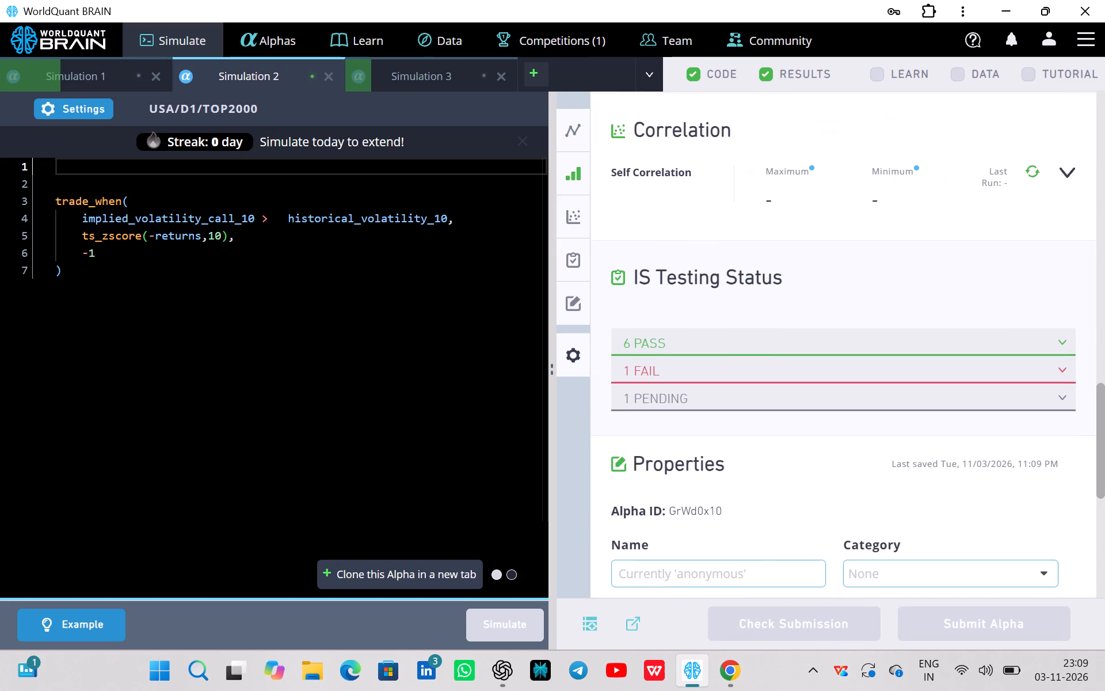
{"action": "left_click", "coordinate": [736, 372]}
{"action": "left_click", "coordinate": [736, 372]}
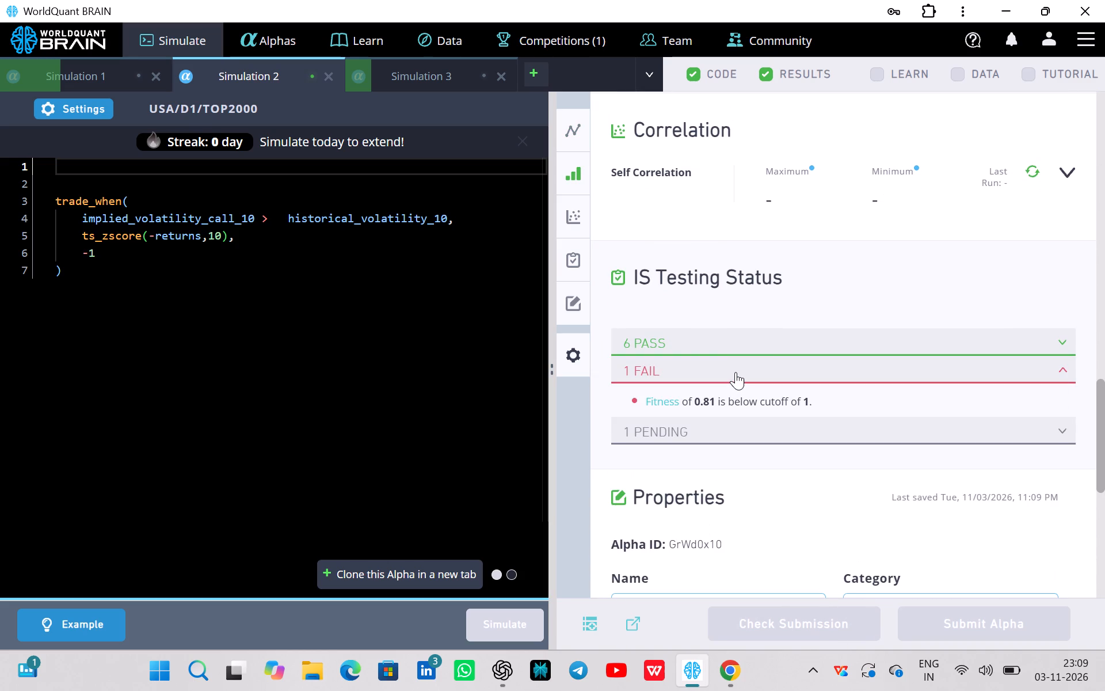
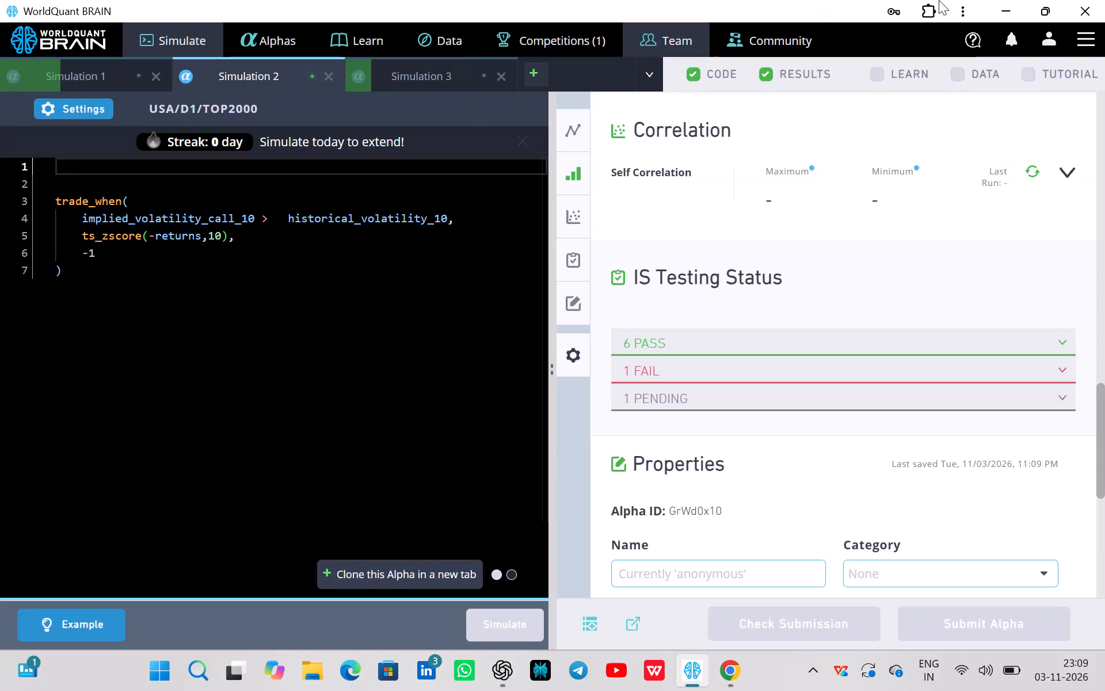
Open the account details page, look over the basic details, and return to the simulations.
{"action": "left_click", "coordinate": [1053, 39]}
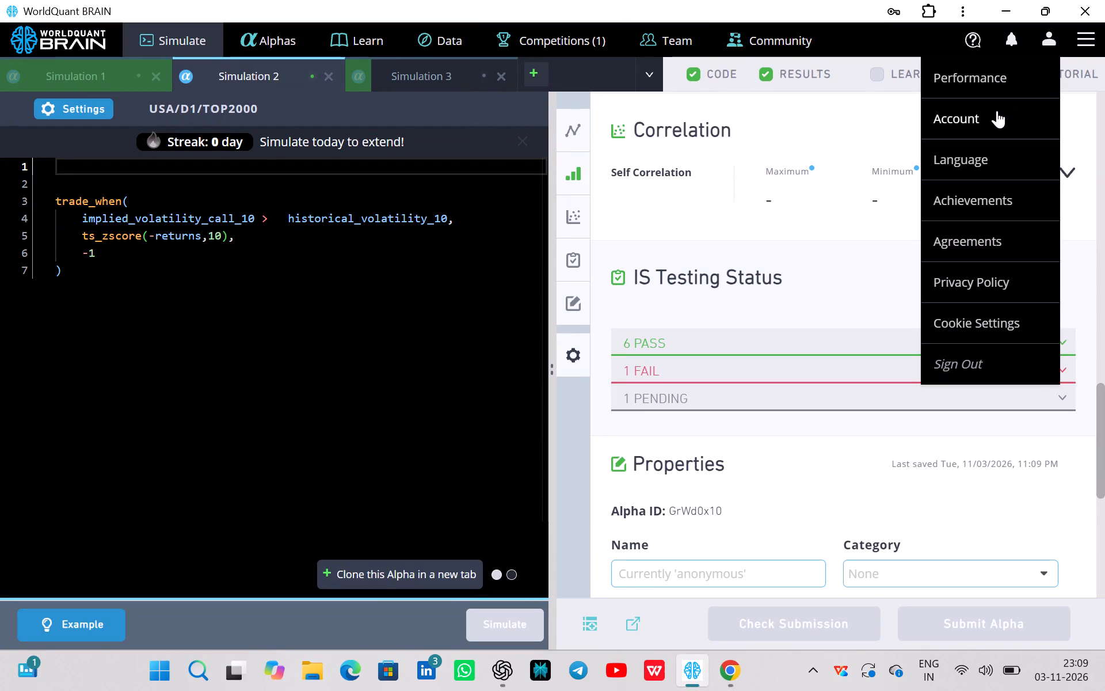
{"action": "left_click", "coordinate": [995, 111]}
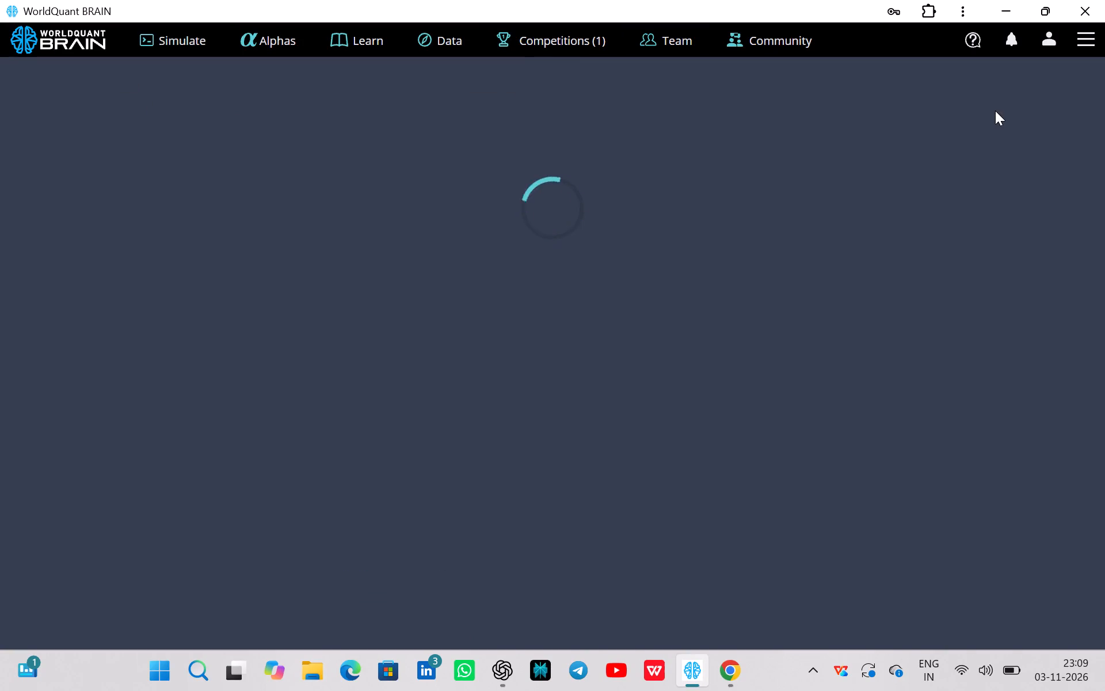
{"action": "scroll", "coordinate": [935, 167], "scroll_direction": "up", "scroll_amount": 5}
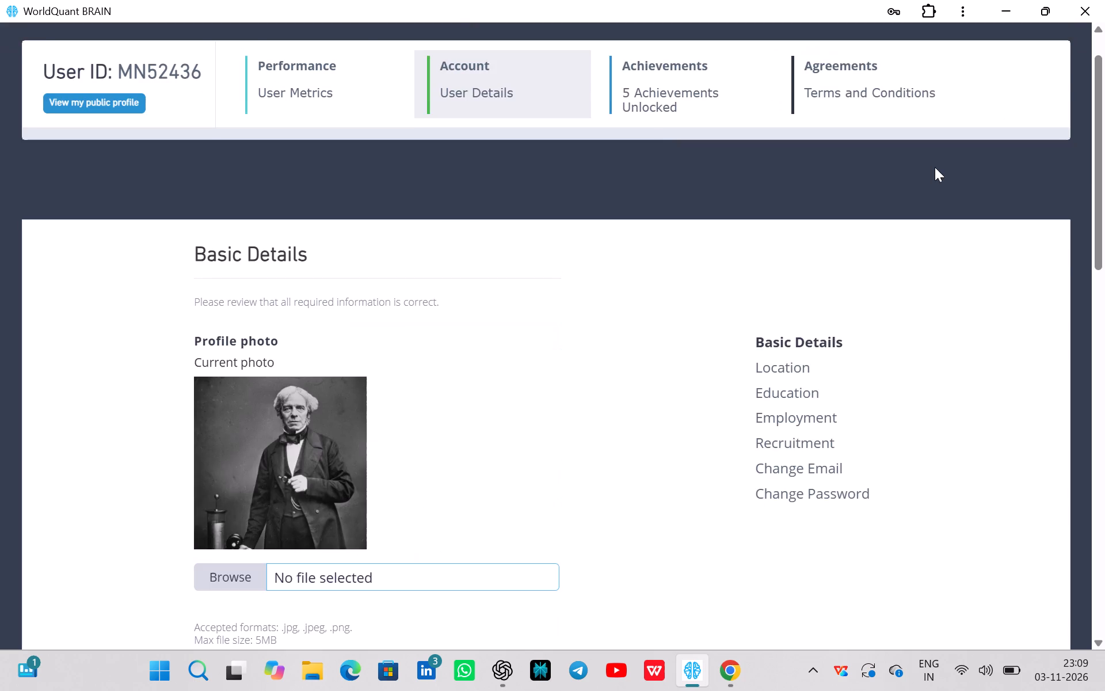
{"action": "left_click", "coordinate": [206, 44]}
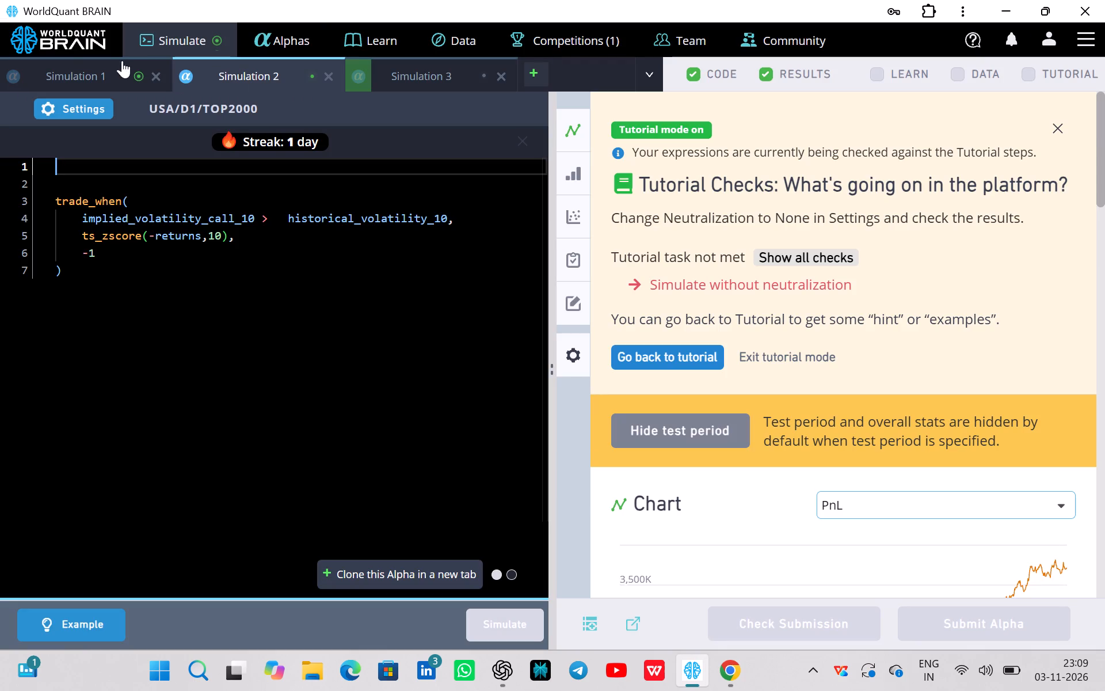
Show the test period for Simulation 1 and examine its PnL chart.
{"action": "left_click", "coordinate": [94, 60]}
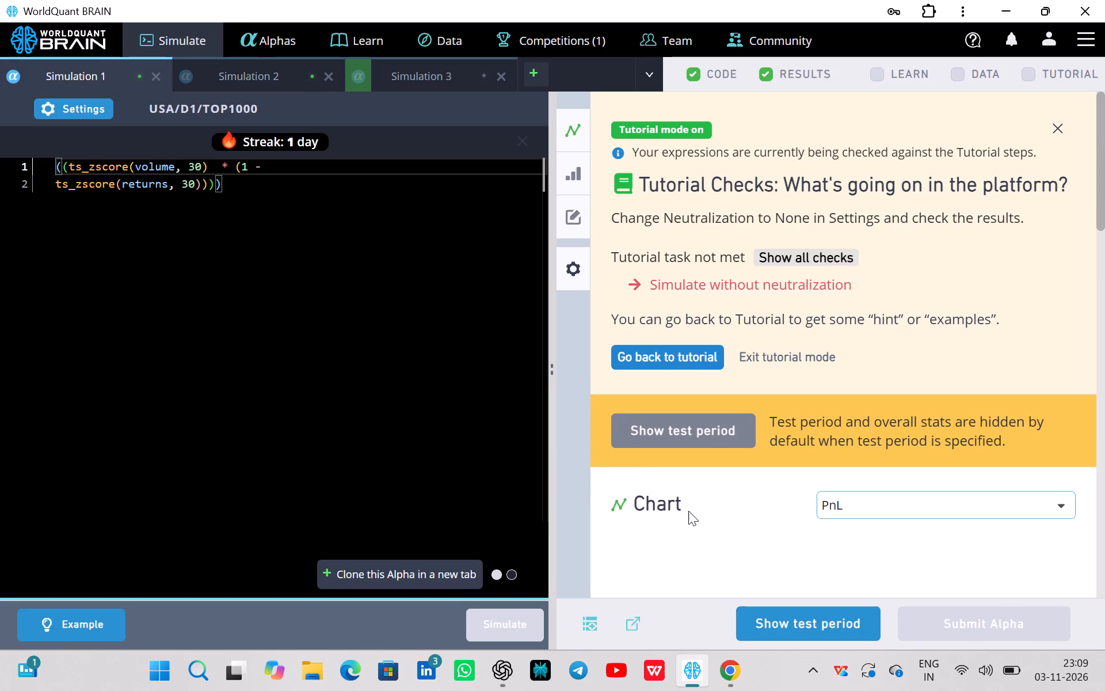
{"action": "left_click", "coordinate": [757, 612]}
{"action": "scroll", "coordinate": [780, 485], "scroll_direction": "down", "scroll_amount": 1}
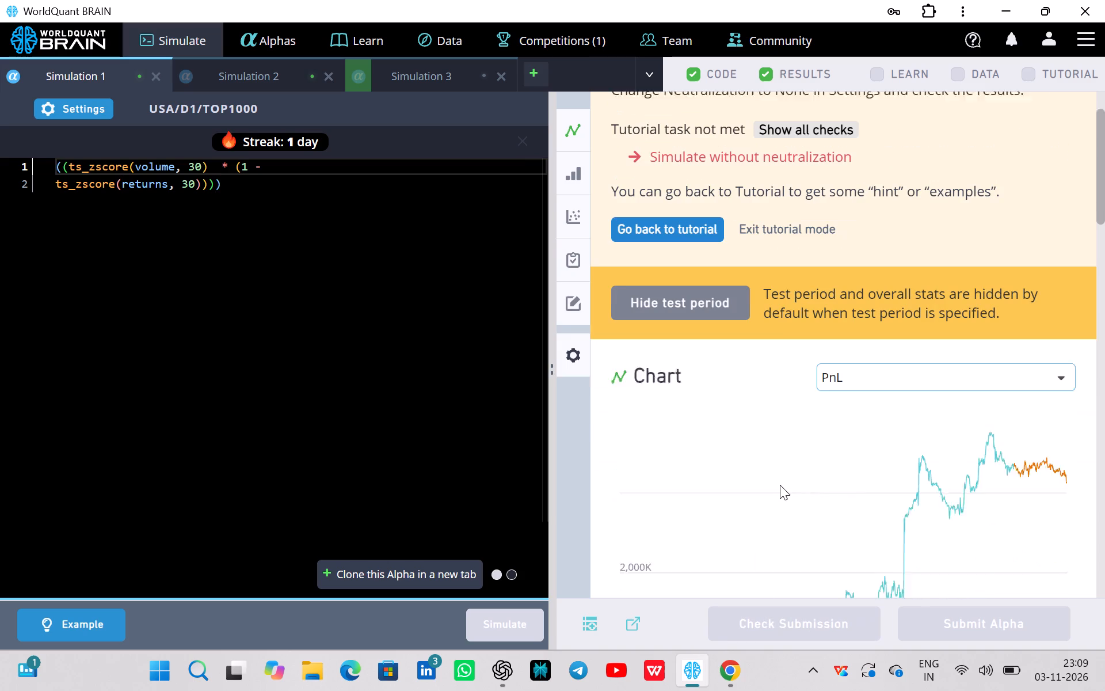
{"action": "scroll", "coordinate": [780, 485], "scroll_direction": "down", "scroll_amount": 1}
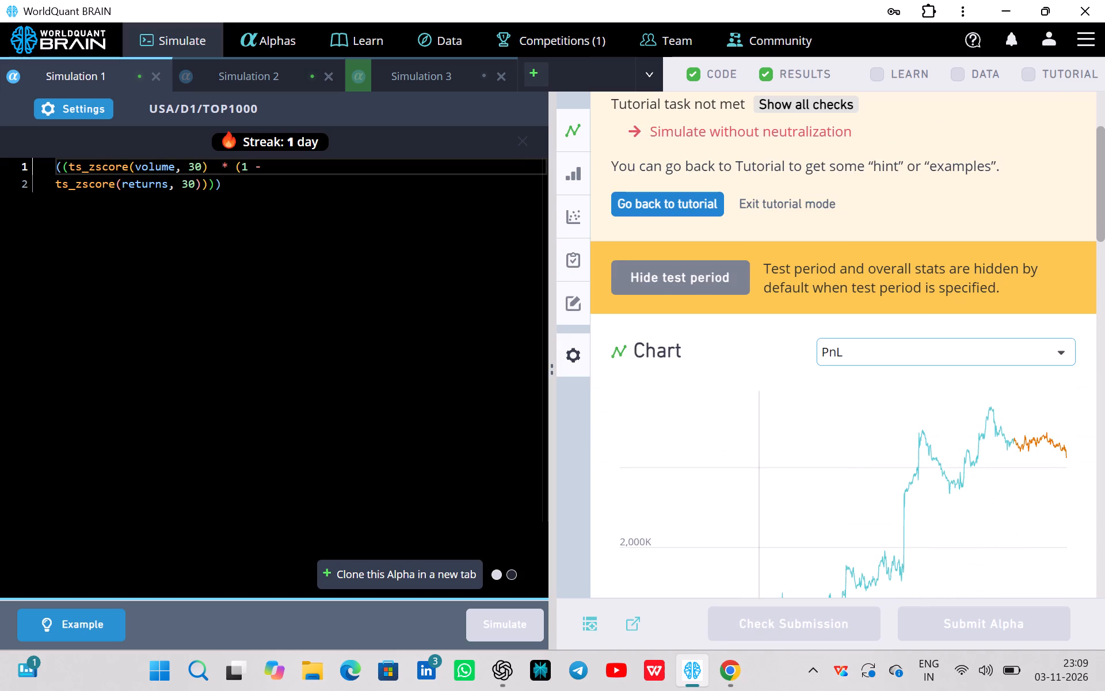
In Simulation 1's expression, change the constant before the returns z-score to 0.24 and simulate the alpha again.
{"action": "left_click", "coordinate": [260, 168]}
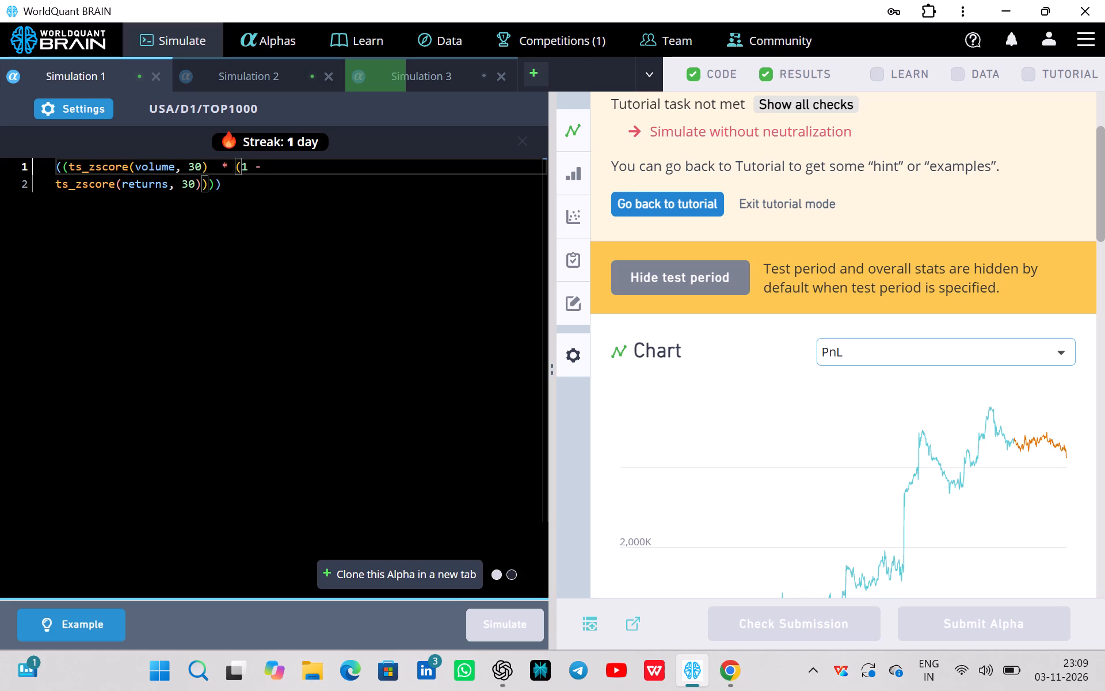
{"action": "left_click", "coordinate": [247, 166]}
{"action": "key", "text": "BackSpace"}
{"action": "type", "text": "0.24"}
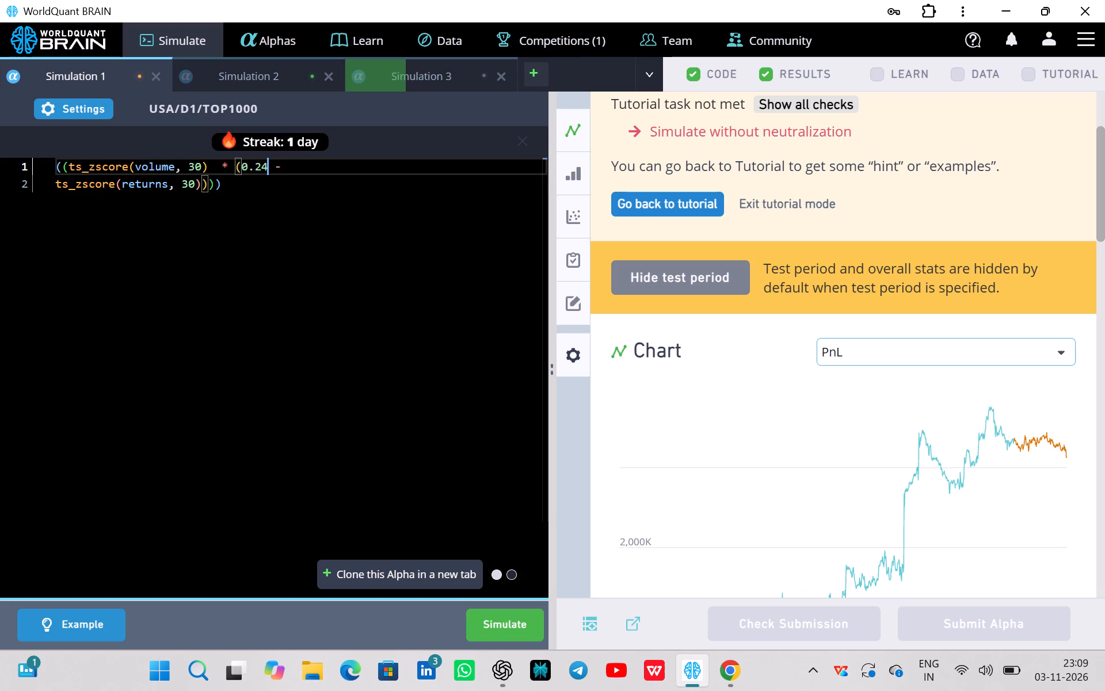
{"action": "left_click", "coordinate": [490, 614]}
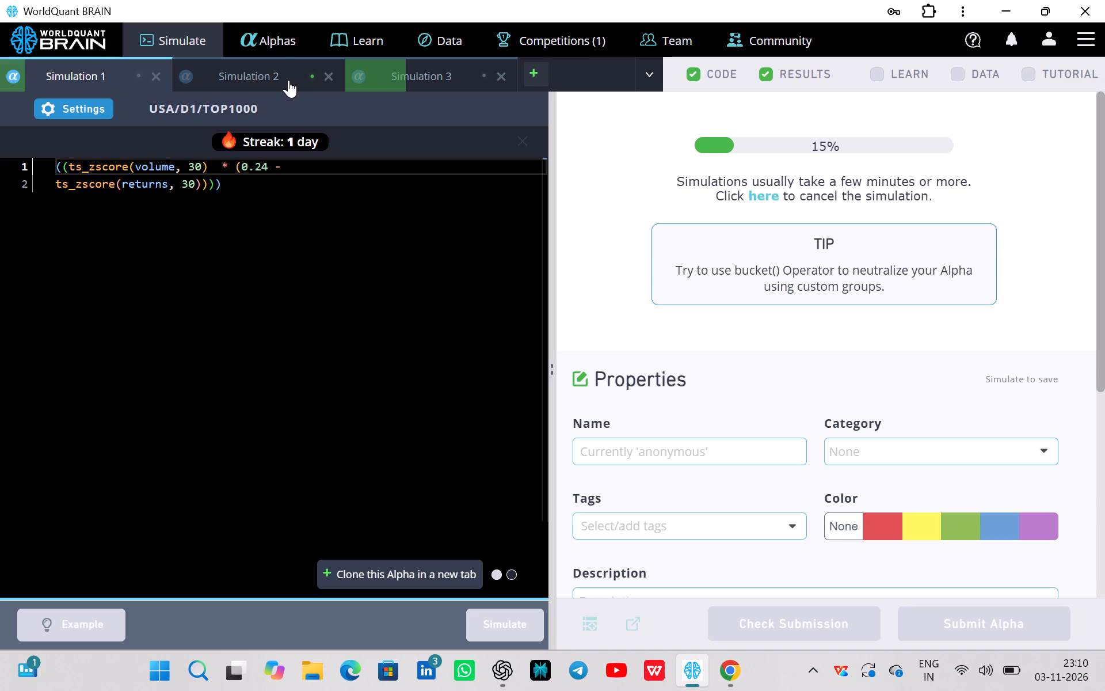
In Simulation 2's expression, set the ts_zscore lookback on -returns to 8.
{"action": "left_click", "coordinate": [288, 80]}
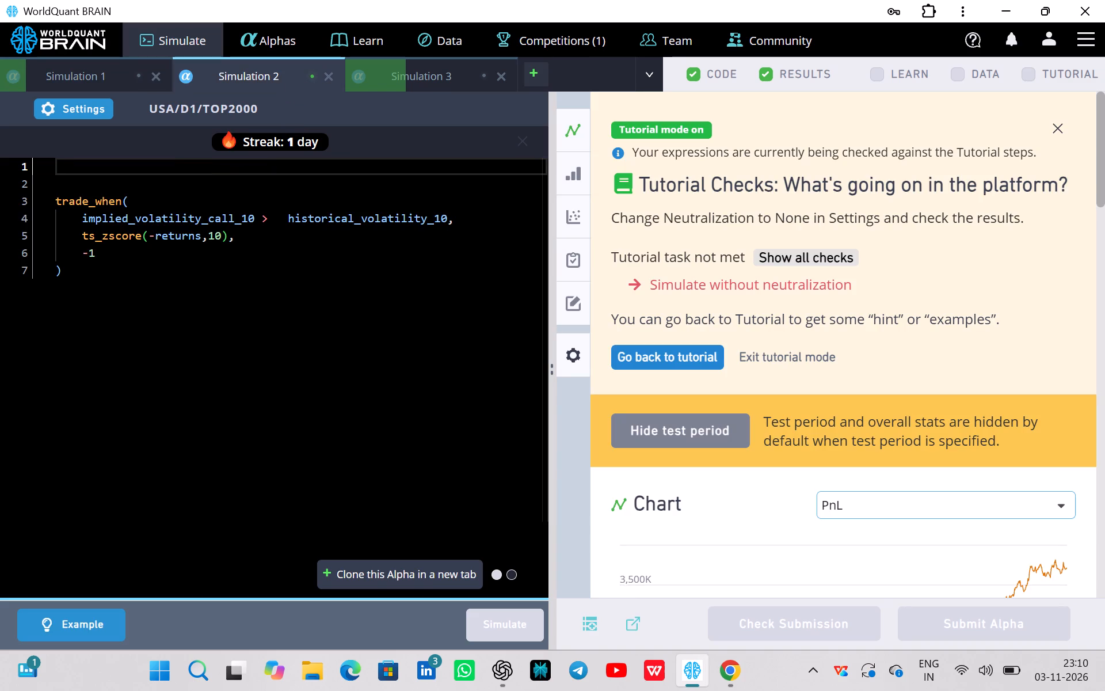
{"action": "left_click", "coordinate": [219, 233]}
{"action": "key", "text": "BackSpace"}
{"action": "key", "text": "BackSpace"}
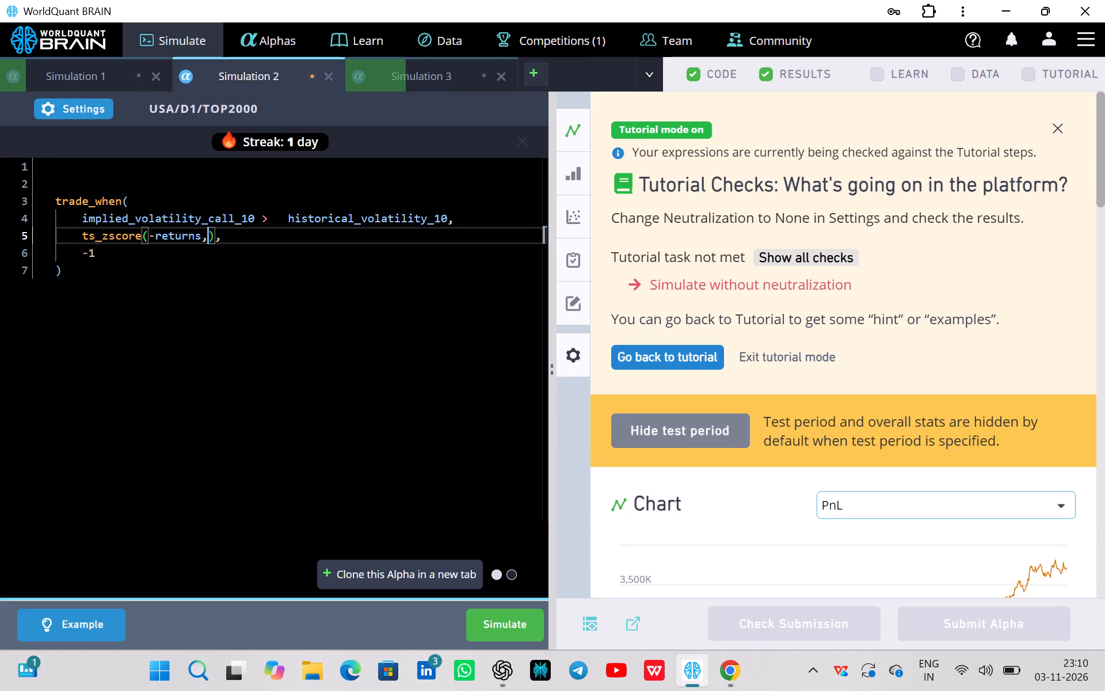
{"action": "key", "text": "8"}
Review Simulation 2's failed check, set its test period to 1 year, apply the settings, and simulate the alpha again.
{"action": "scroll", "coordinate": [669, 509], "scroll_direction": "down", "scroll_amount": 3}
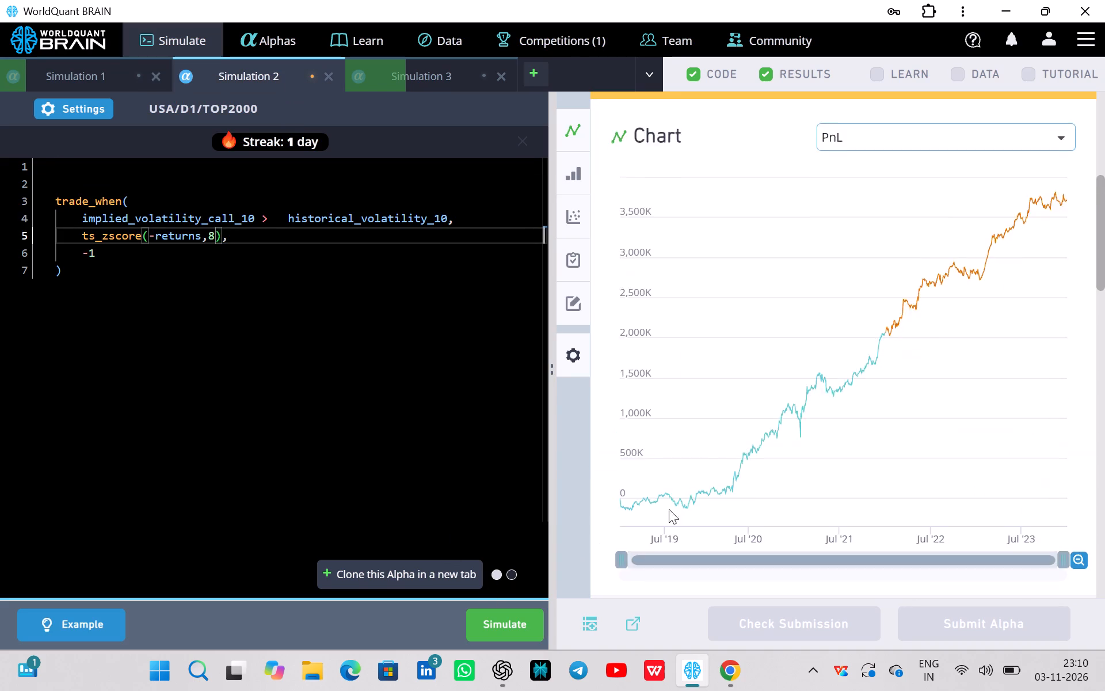
{"action": "scroll", "coordinate": [669, 509], "scroll_direction": "down", "scroll_amount": 5}
{"action": "left_click", "coordinate": [637, 428]}
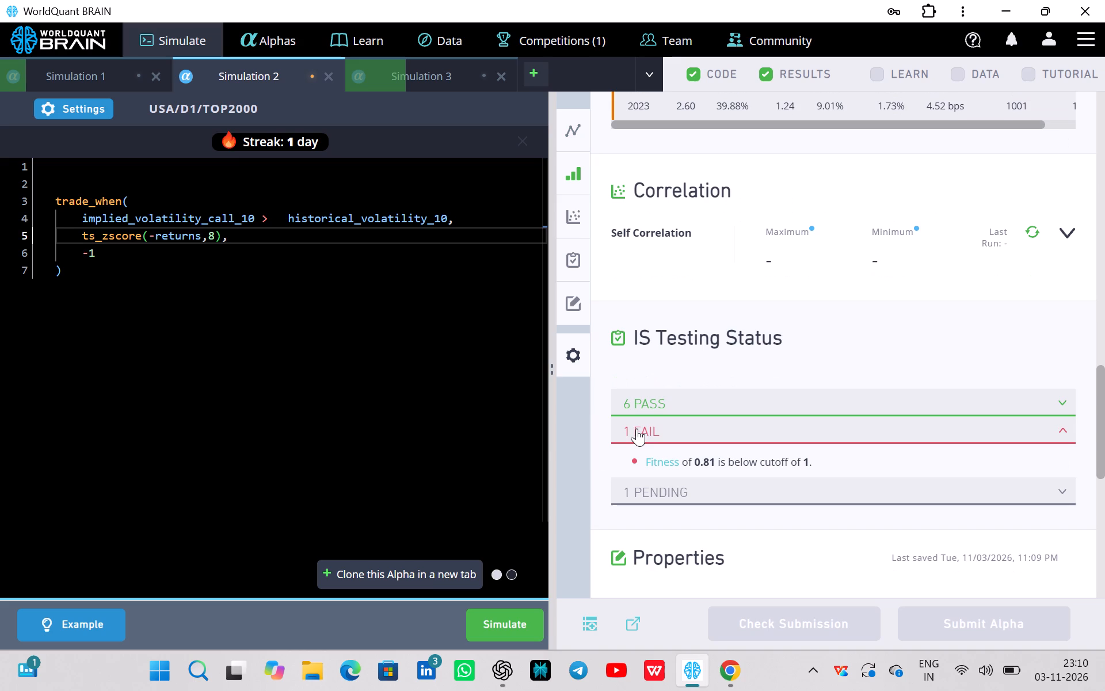
{"action": "left_click", "coordinate": [87, 108]}
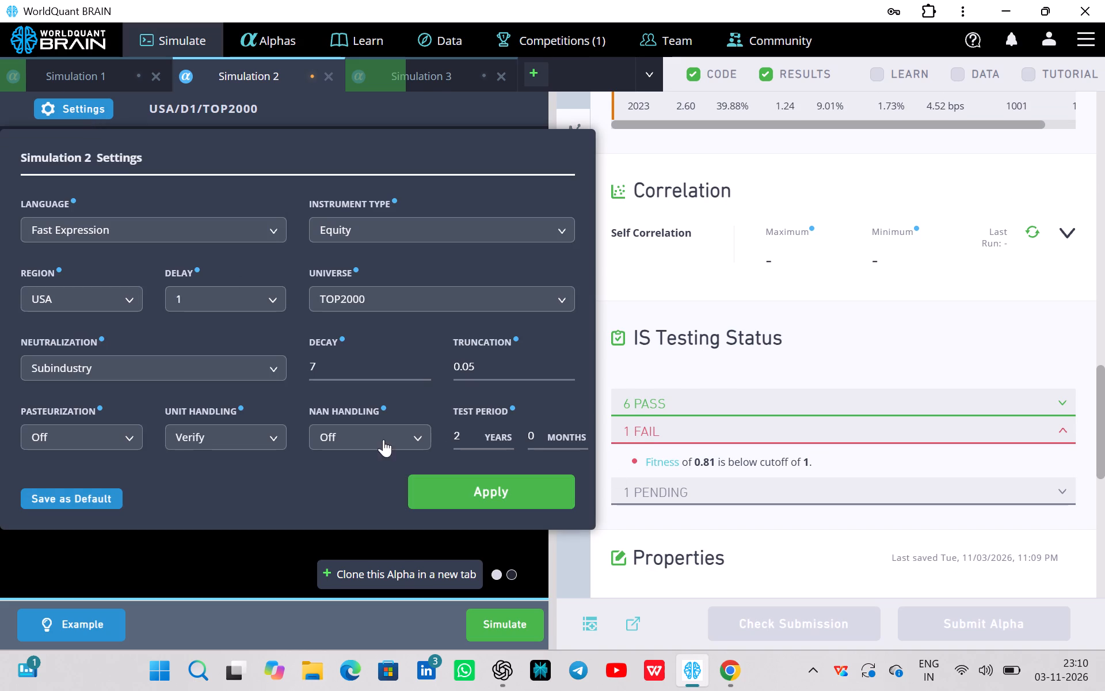
{"action": "left_click", "coordinate": [470, 428]}
{"action": "key", "text": "BackSpace"}
{"action": "key", "text": "1"}
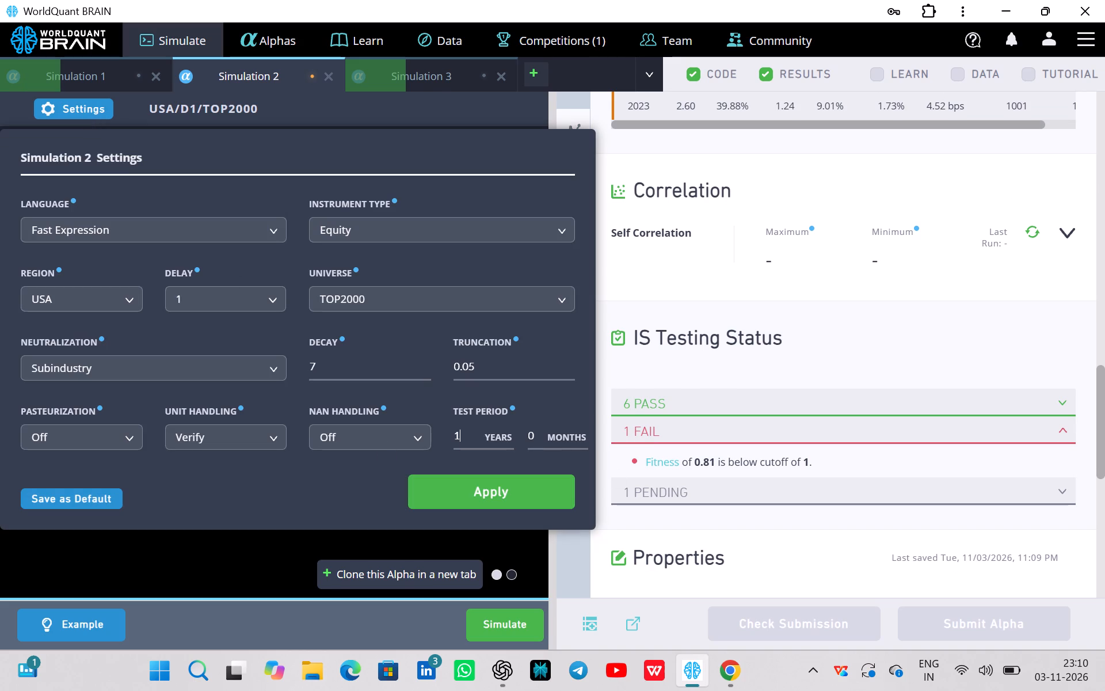
{"action": "left_click", "coordinate": [511, 500]}
{"action": "left_click", "coordinate": [510, 610]}
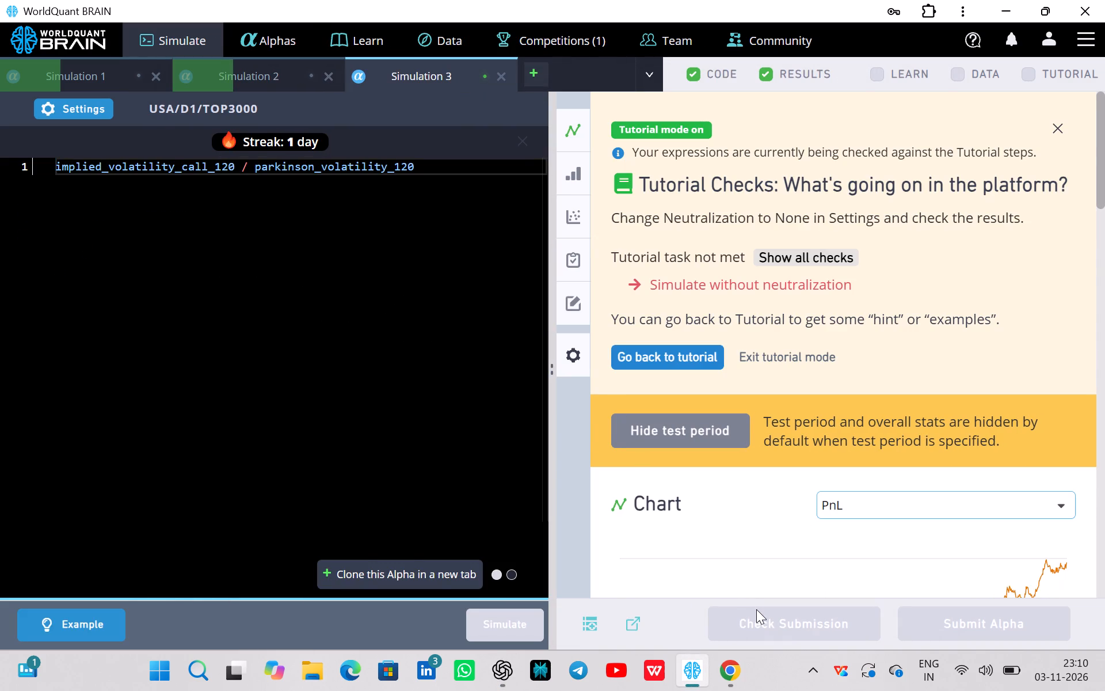
Review Simulation 3's failed check, set its test period to 2 years, and simulate the alpha again.
{"action": "scroll", "coordinate": [851, 512], "scroll_direction": "down", "scroll_amount": 7}
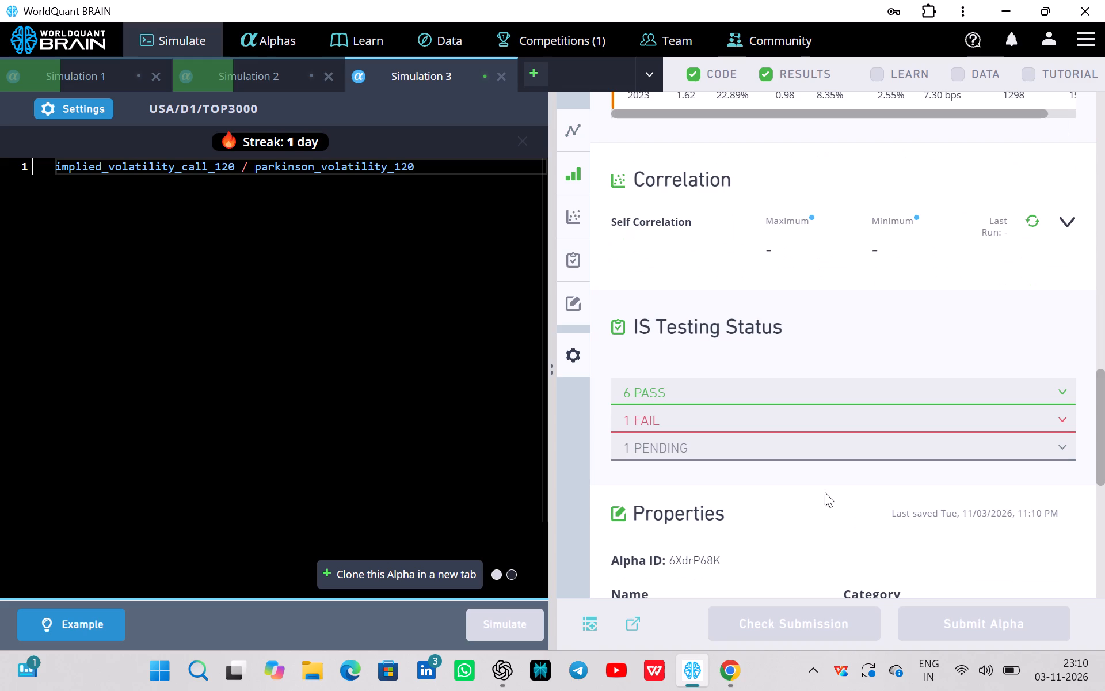
{"action": "left_click", "coordinate": [835, 424]}
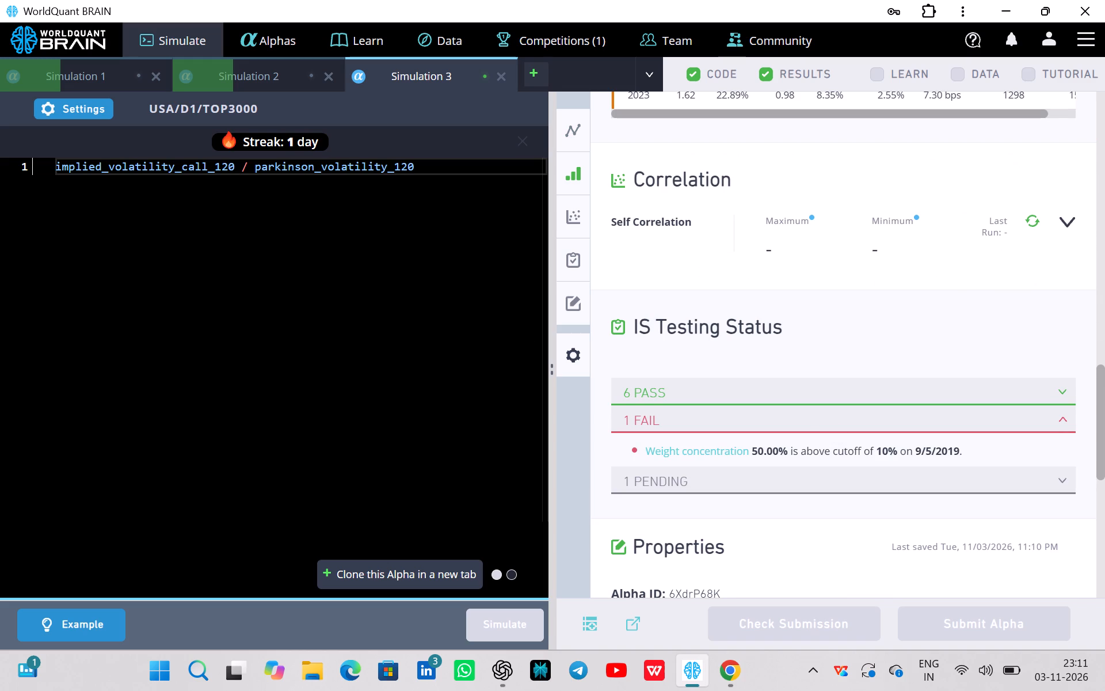
{"action": "left_click", "coordinate": [93, 103]}
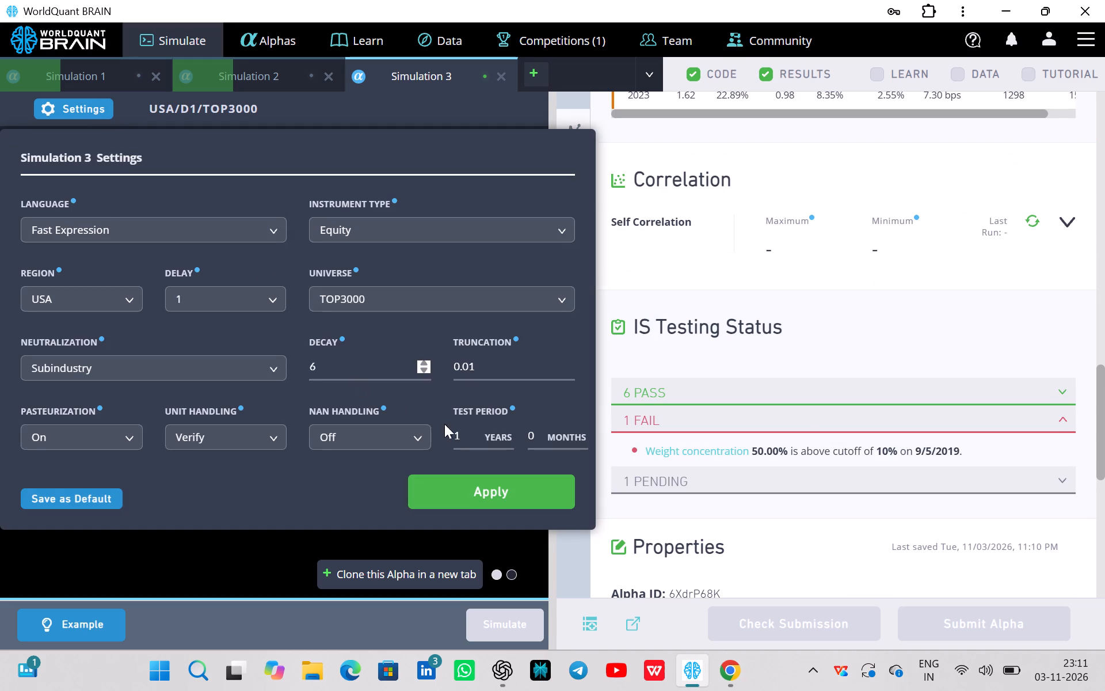
{"action": "left_click", "coordinate": [464, 434]}
{"action": "key", "text": "BackSpace"}
{"action": "key", "text": "2"}
{"action": "left_click", "coordinate": [451, 483]}
{"action": "left_click", "coordinate": [492, 618]}
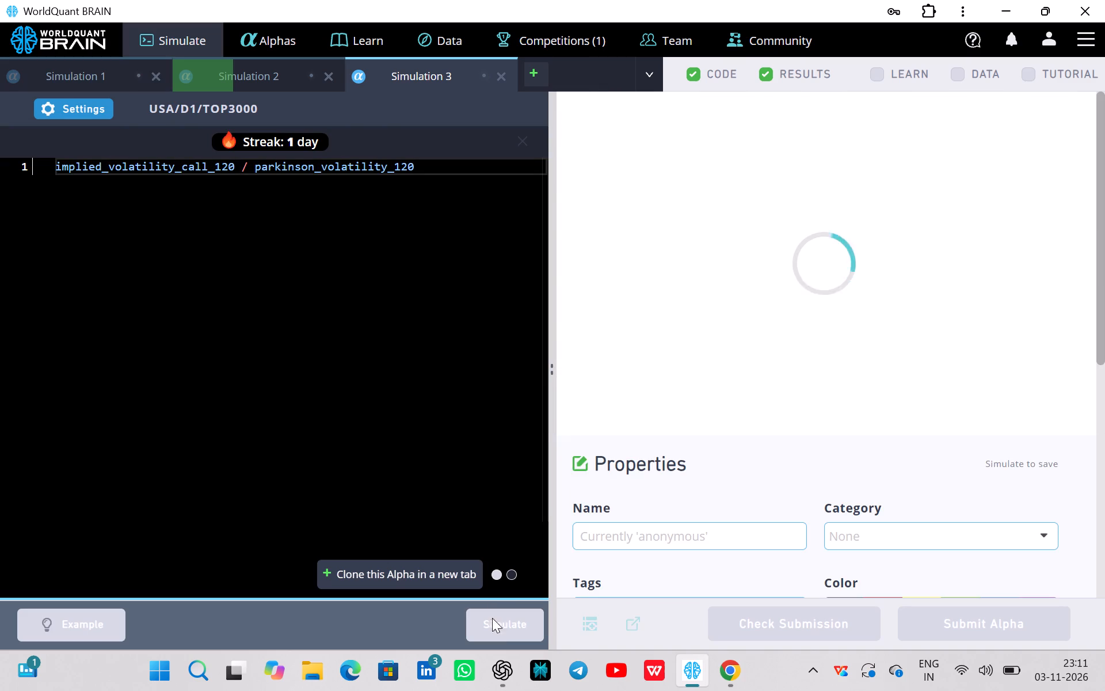
Look through the events calendar and the full competitions list, filtering the competitions to active ones.
{"action": "left_click", "coordinate": [120, 59]}
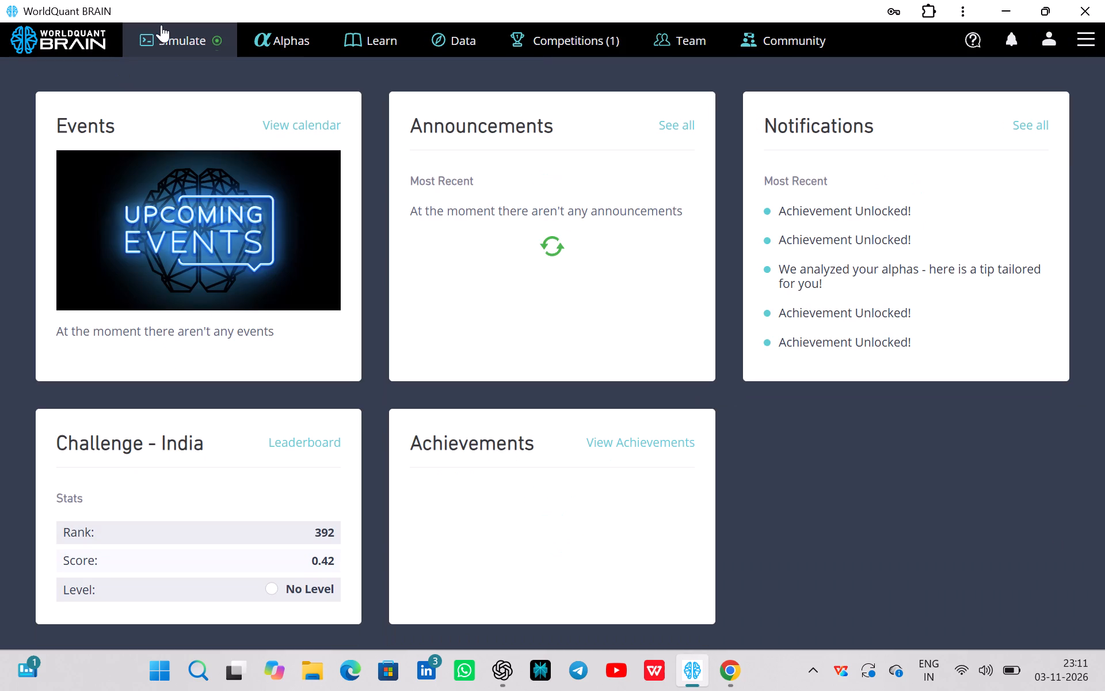
{"action": "left_click", "coordinate": [143, 241]}
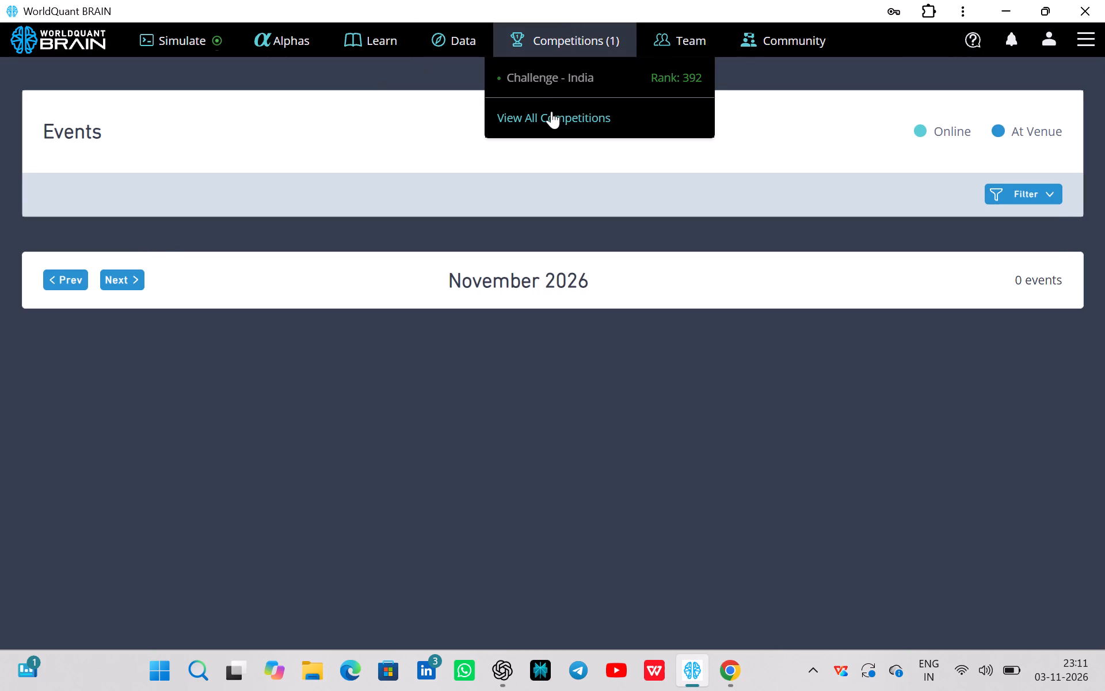
{"action": "left_click", "coordinate": [551, 111]}
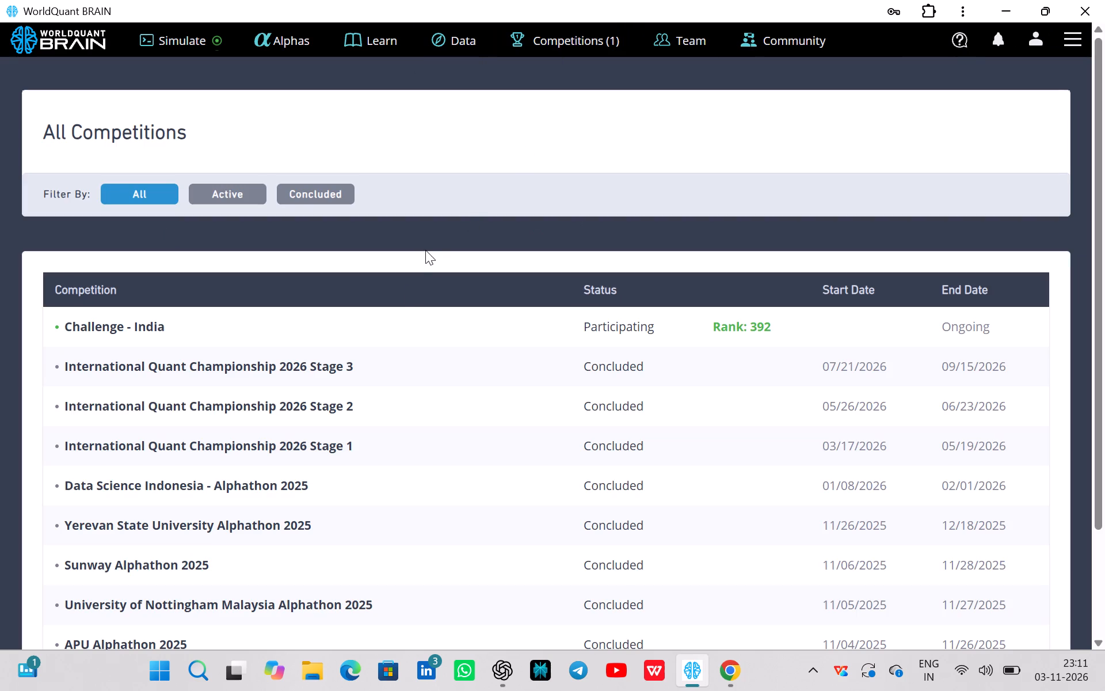
{"action": "scroll", "coordinate": [341, 436], "scroll_direction": "down", "scroll_amount": 2}
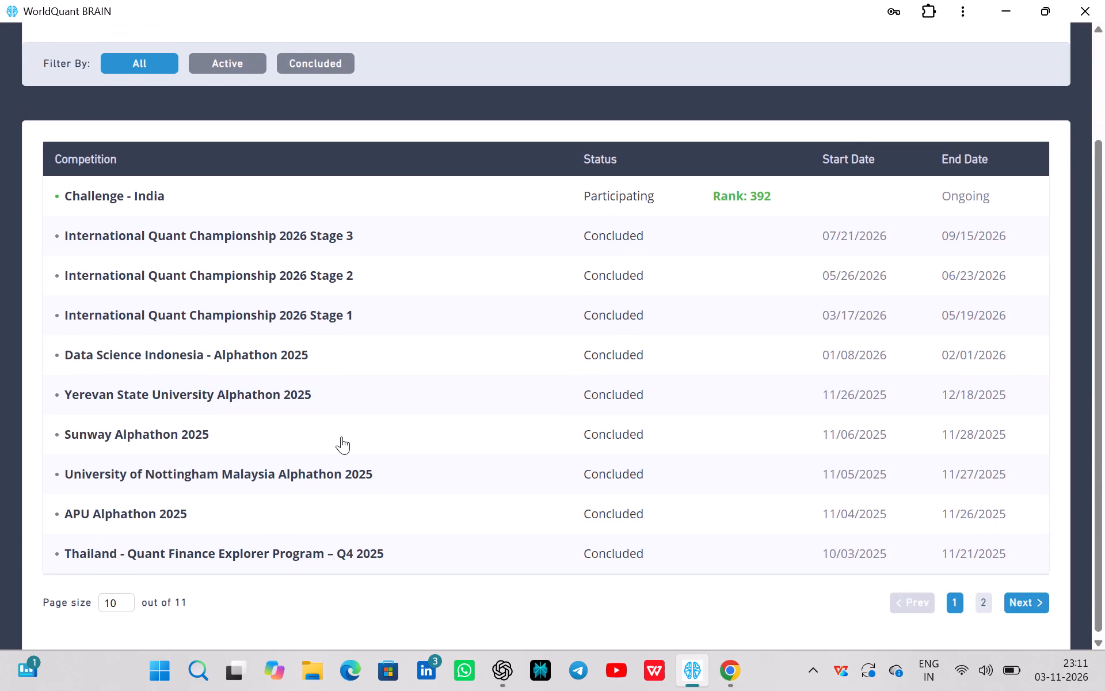
{"action": "scroll", "coordinate": [341, 436], "scroll_direction": "up", "scroll_amount": 5}
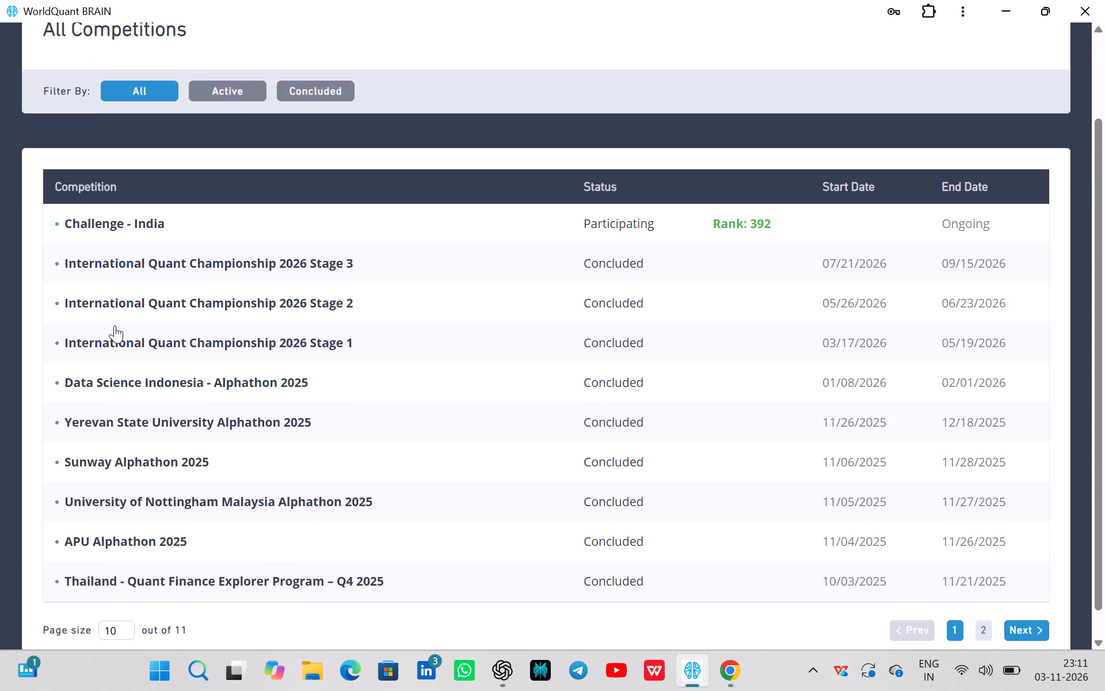
{"action": "left_click", "coordinate": [230, 189]}
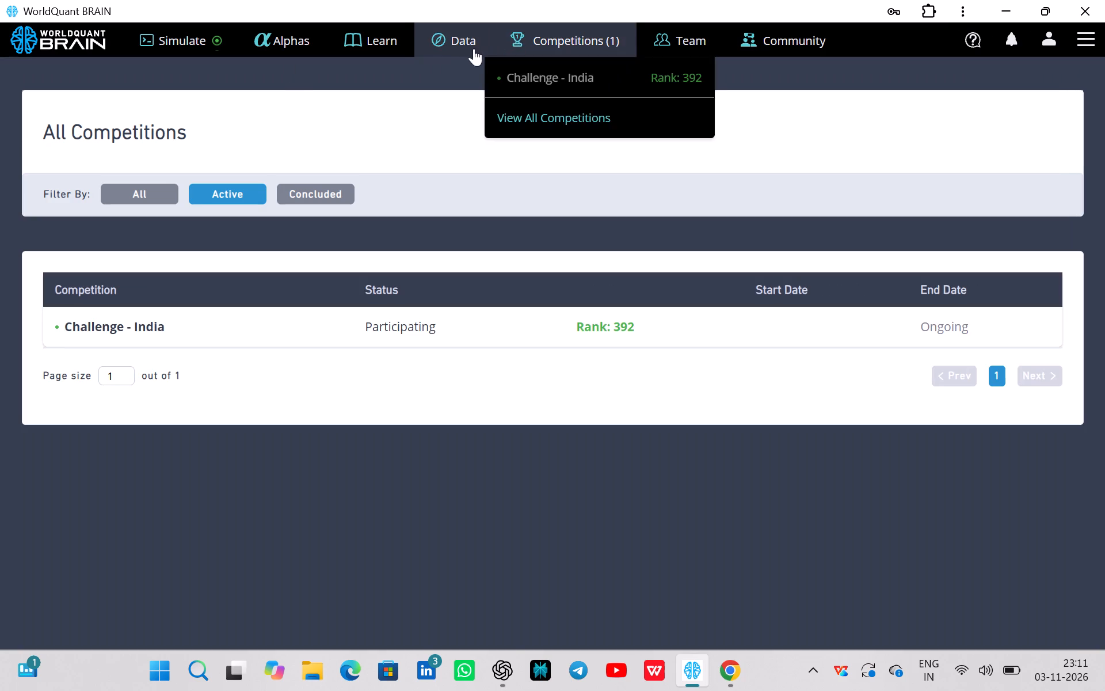
Return to Simulation 1, show its test period, and examine its yearly results and failed checks.
{"action": "left_click", "coordinate": [212, 24]}
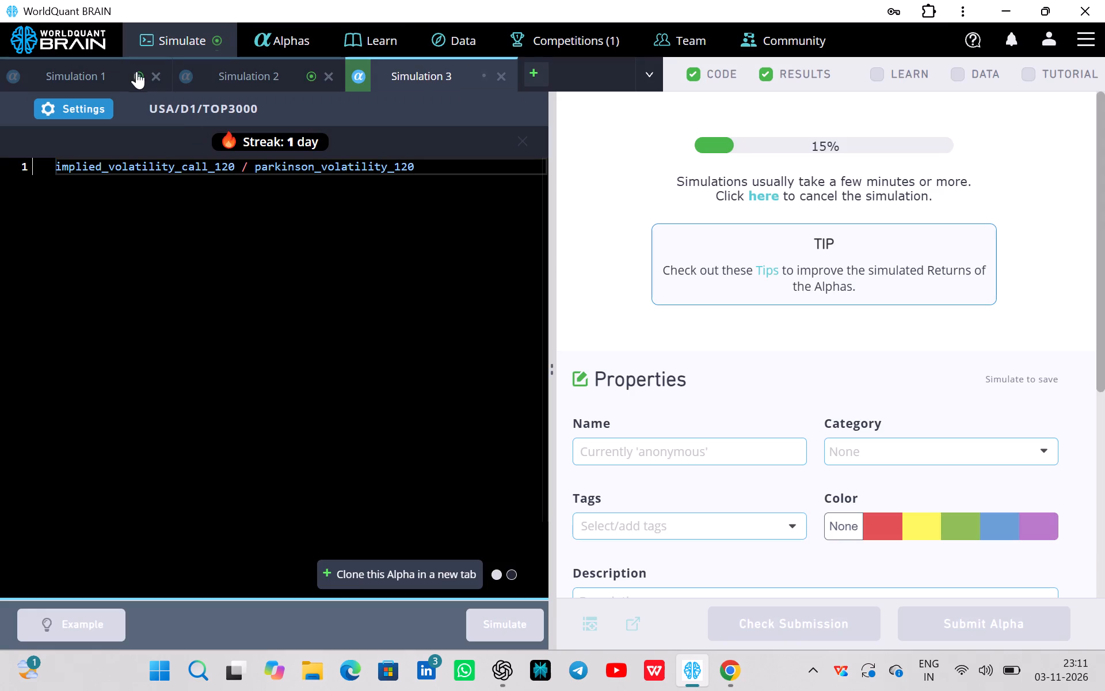
{"action": "left_click", "coordinate": [125, 69]}
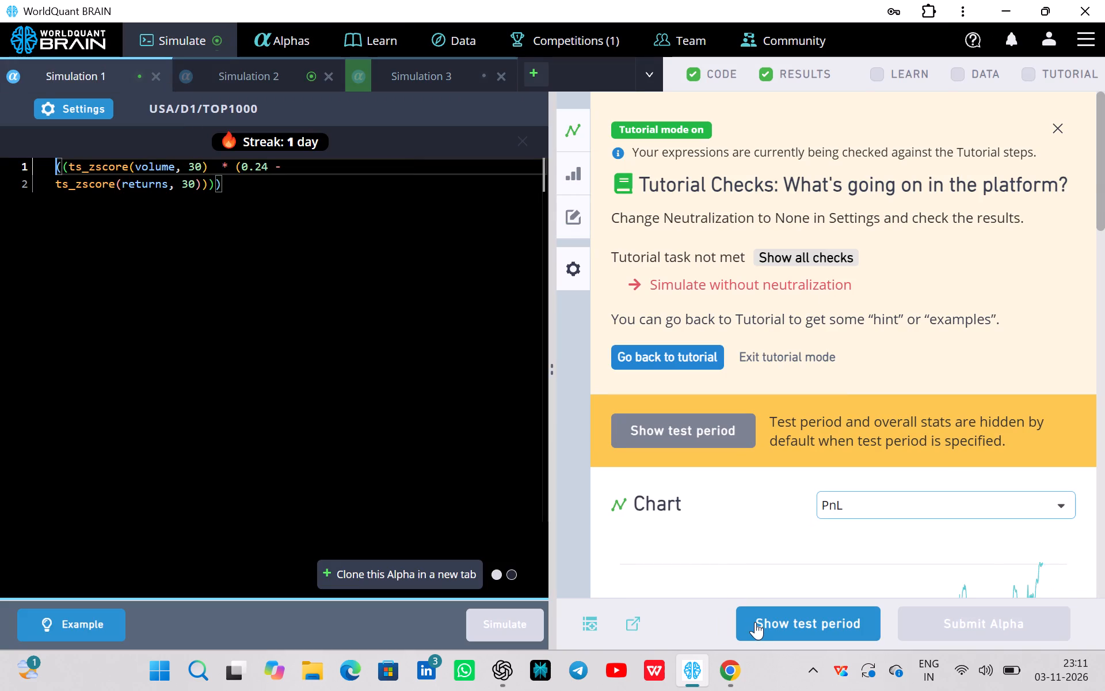
{"action": "left_click", "coordinate": [755, 622]}
{"action": "scroll", "coordinate": [784, 458], "scroll_direction": "down", "scroll_amount": 1}
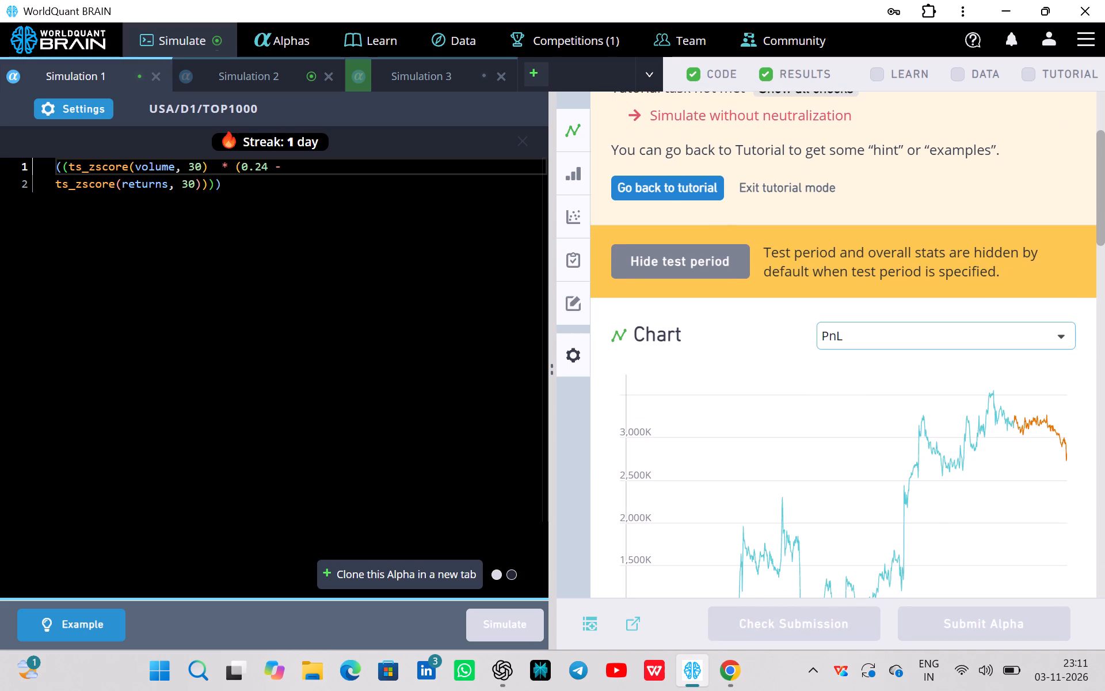
{"action": "scroll", "coordinate": [676, 512], "scroll_direction": "down", "scroll_amount": 3}
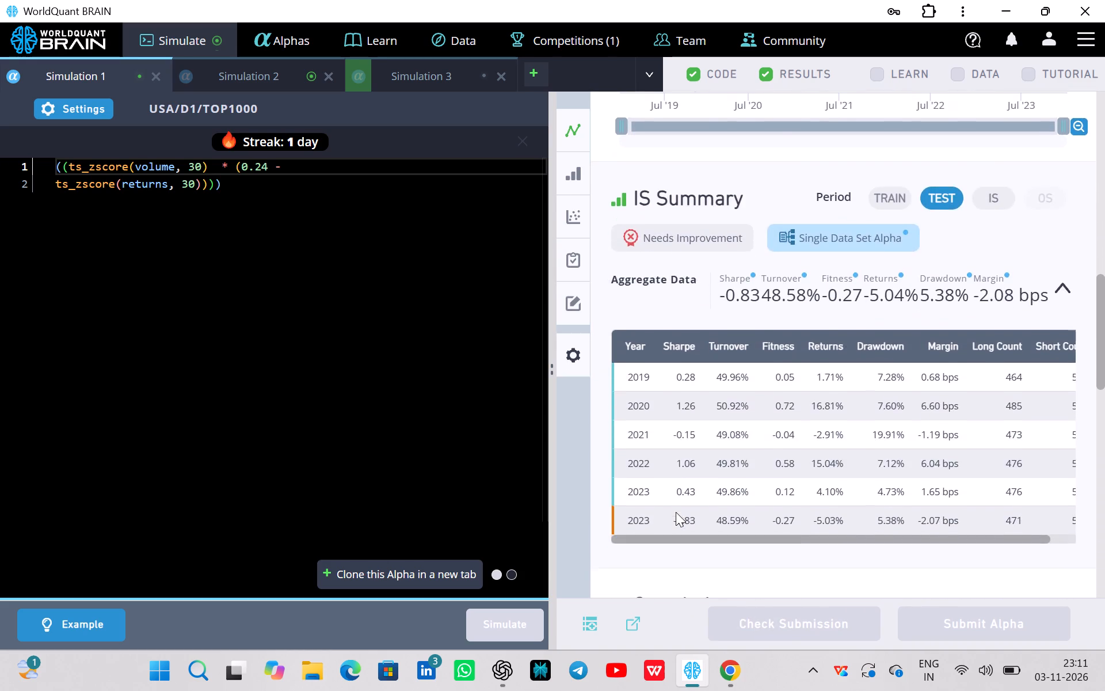
{"action": "scroll", "coordinate": [676, 512], "scroll_direction": "down", "scroll_amount": 4}
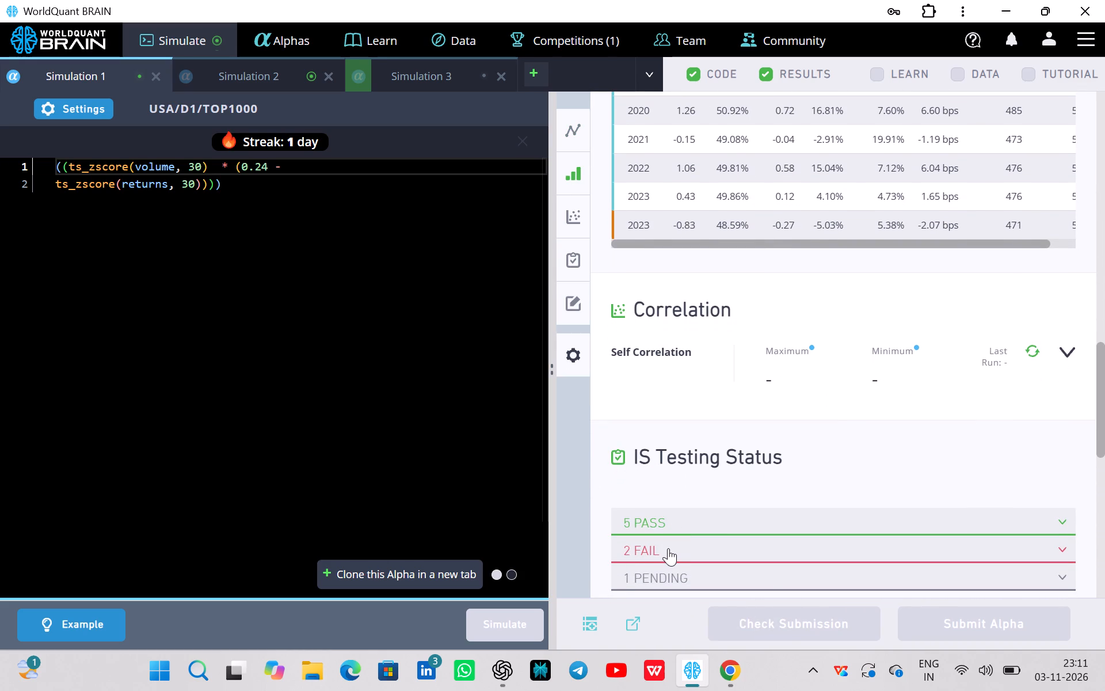
{"action": "left_click", "coordinate": [668, 548]}
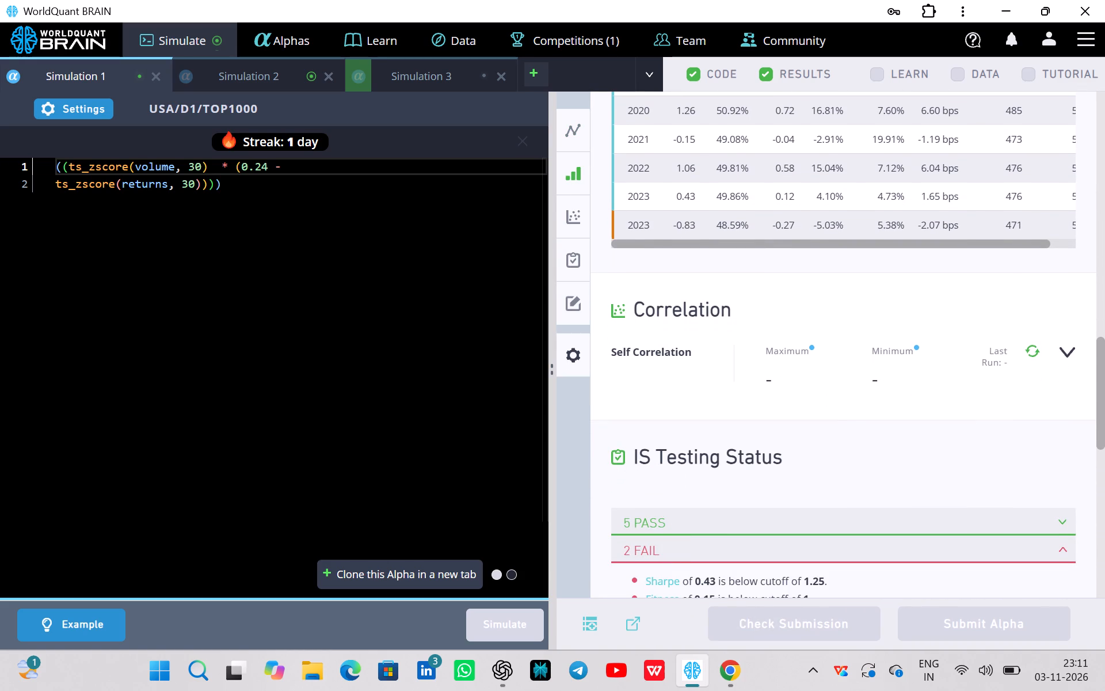
Set the ts_zscore lookbacks on both volume and returns in Simulation 1's expression to 10.
{"action": "double_click", "coordinate": [193, 165]}
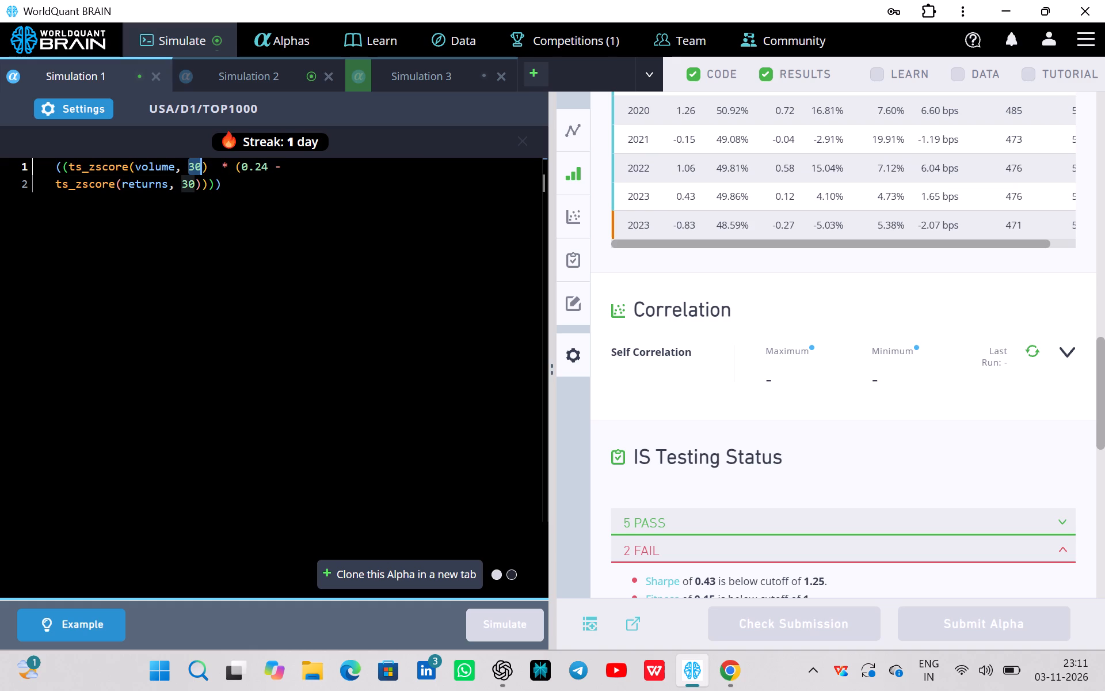
{"action": "key", "text": "1"}
{"action": "key", "text": "0"}
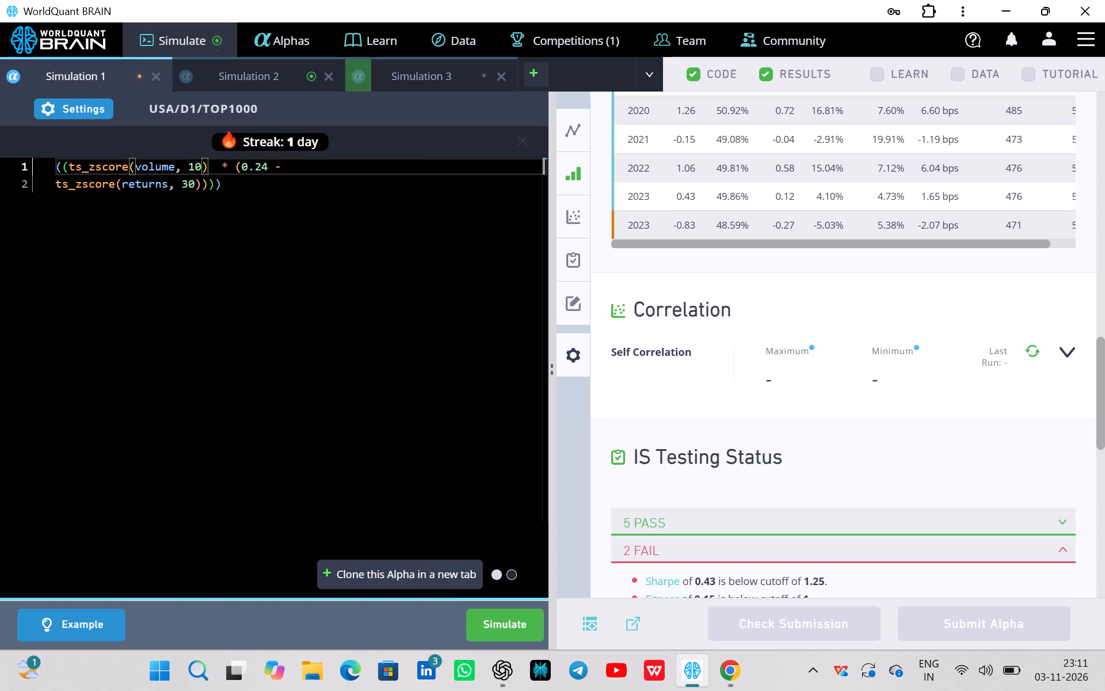
{"action": "double_click", "coordinate": [193, 183]}
{"action": "type", "text": "10"}
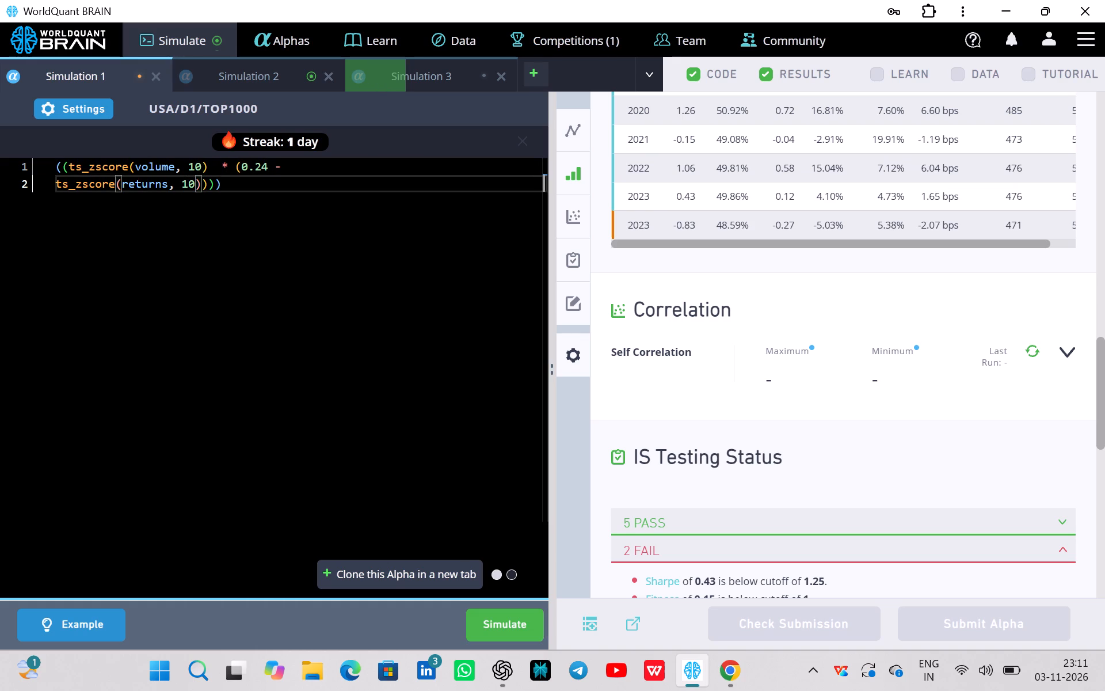
Remove the constant 0.24 and its minus sign from Simulation 1's expression, and simulate the alpha again.
{"action": "left_click", "coordinate": [266, 164]}
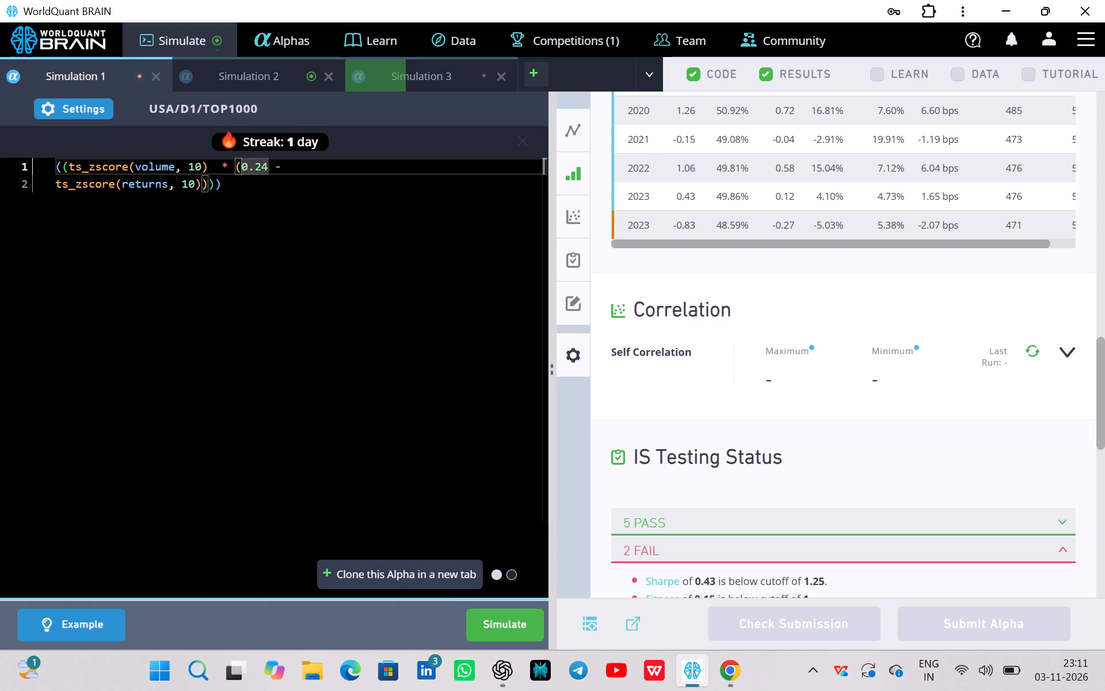
{"action": "key", "text": "BackSpace"}
{"action": "key", "text": "BackSpace"}
{"action": "key", "text": "BackSpace"}
{"action": "key", "text": "BackSpace"}
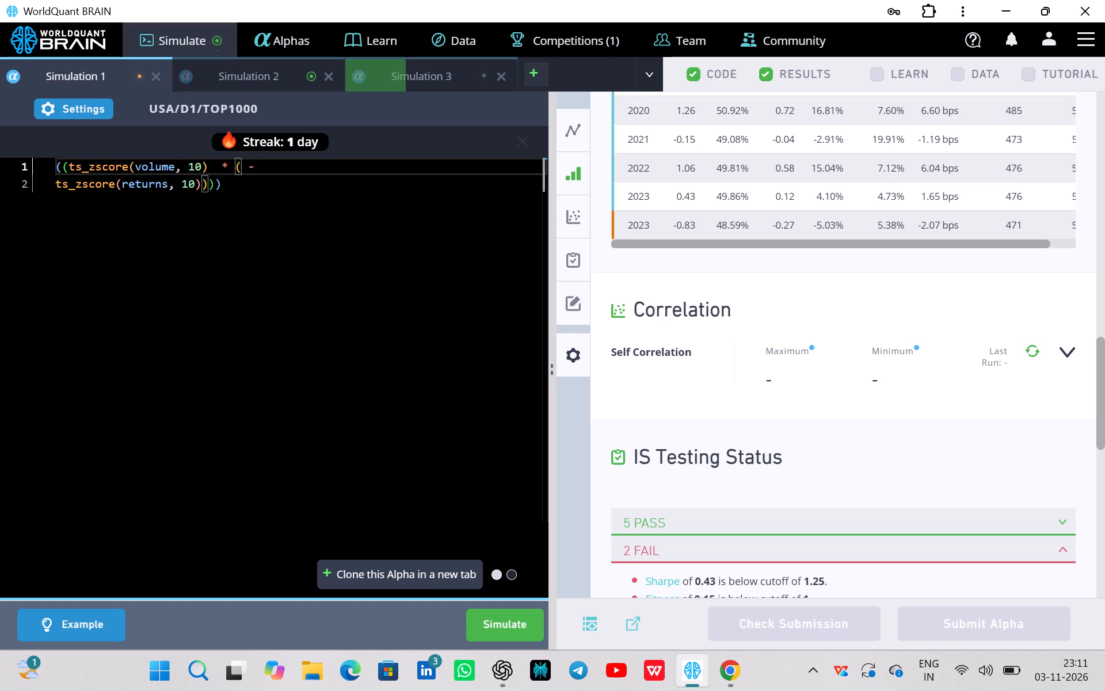
{"action": "left_click", "coordinate": [261, 170]}
{"action": "key", "text": "BackSpace"}
{"action": "key", "text": "BackSpace"}
{"action": "key", "text": "BackSpace"}
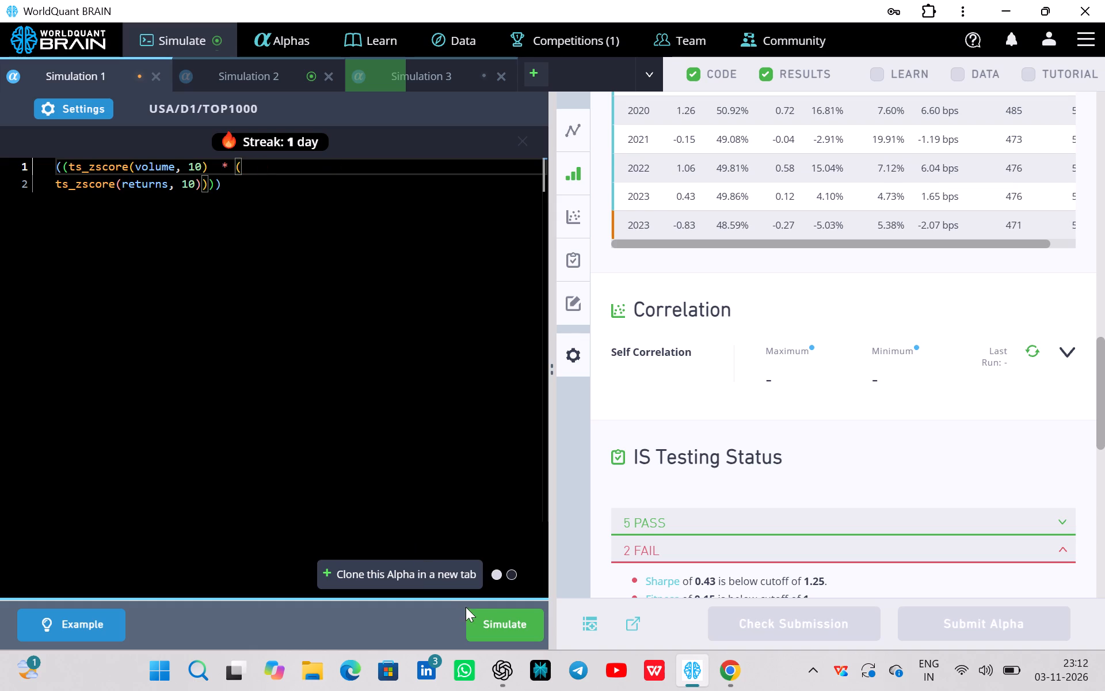
{"action": "left_click", "coordinate": [478, 613]}
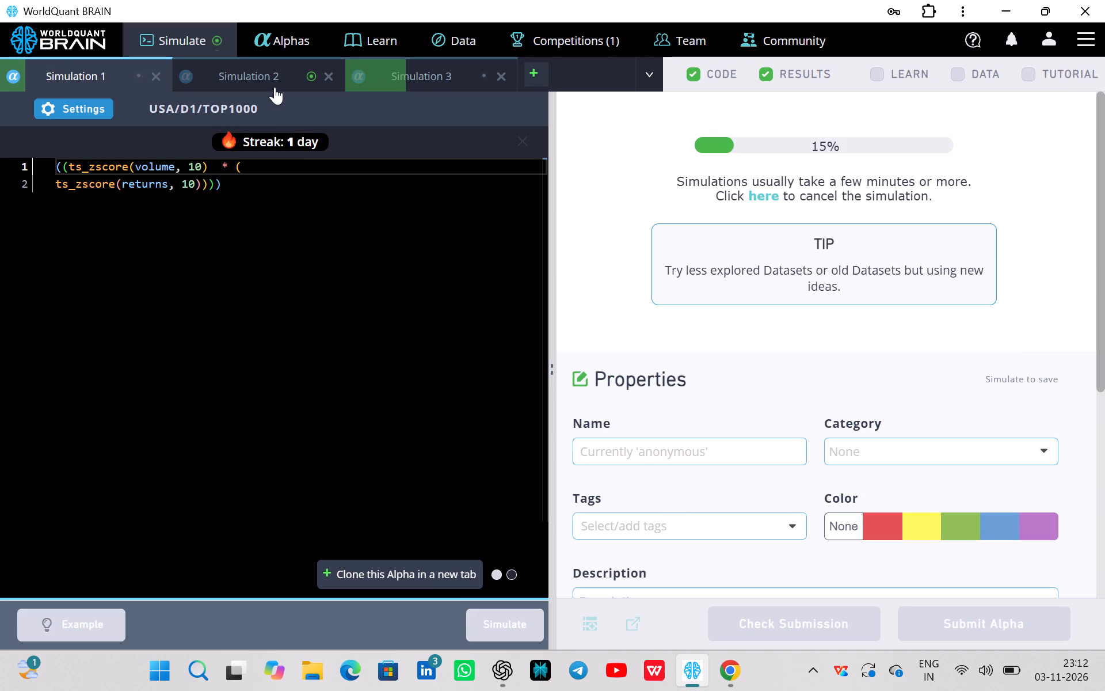
Show Simulation 2's test period and examine its yearly results, IS testing status and current settings.
{"action": "left_click", "coordinate": [275, 87]}
{"action": "left_click", "coordinate": [776, 616]}
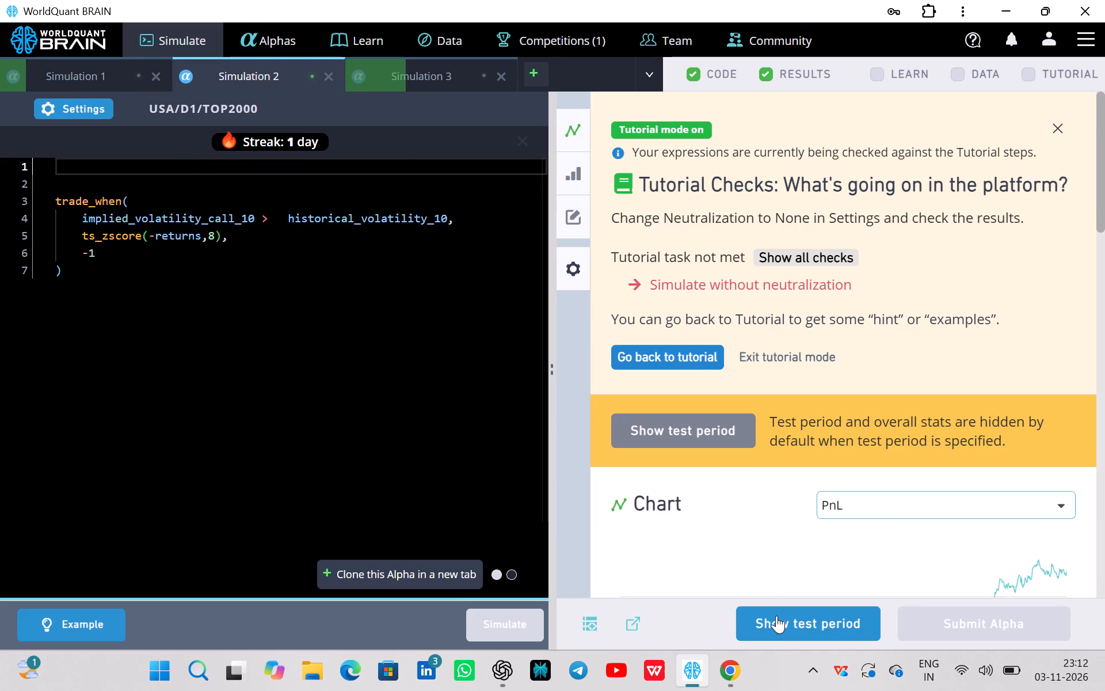
{"action": "scroll", "coordinate": [826, 423], "scroll_direction": "down", "scroll_amount": 6}
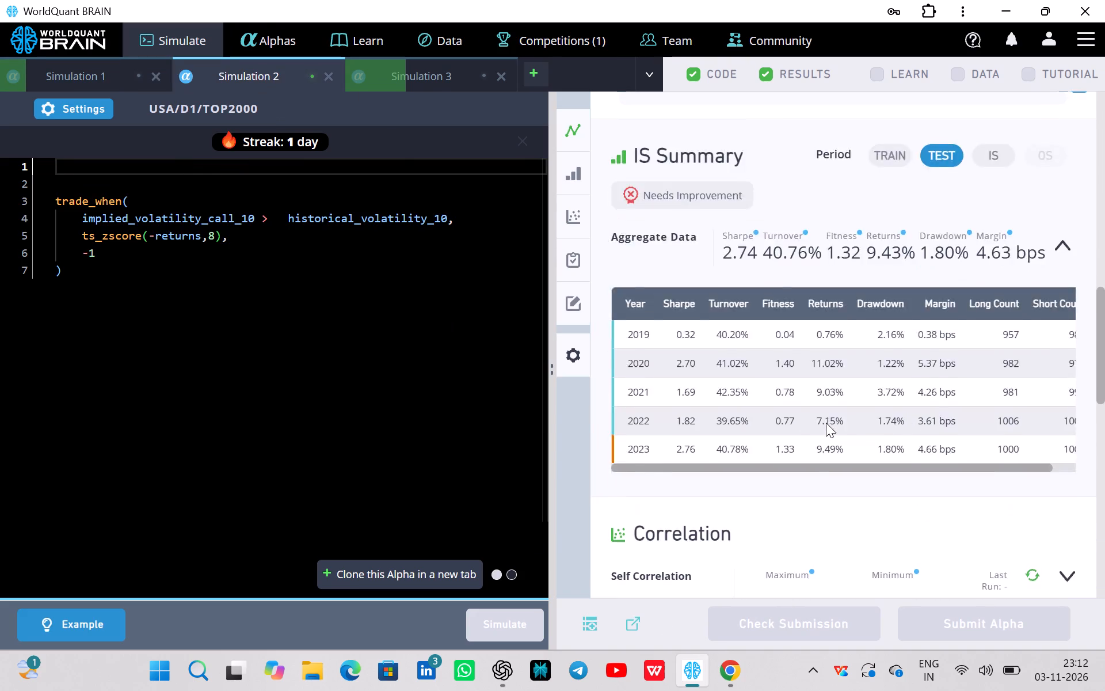
{"action": "scroll", "coordinate": [826, 423], "scroll_direction": "down", "scroll_amount": 2}
{"action": "left_click", "coordinate": [817, 441]}
{"action": "left_click", "coordinate": [817, 441]}
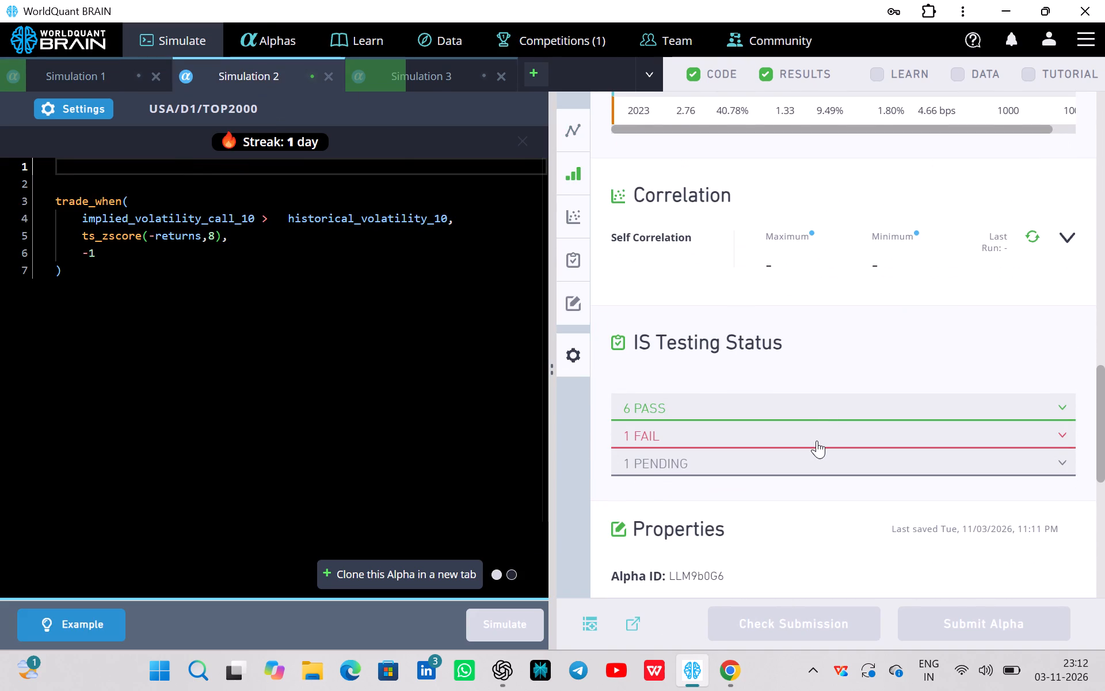
{"action": "left_click", "coordinate": [85, 114]}
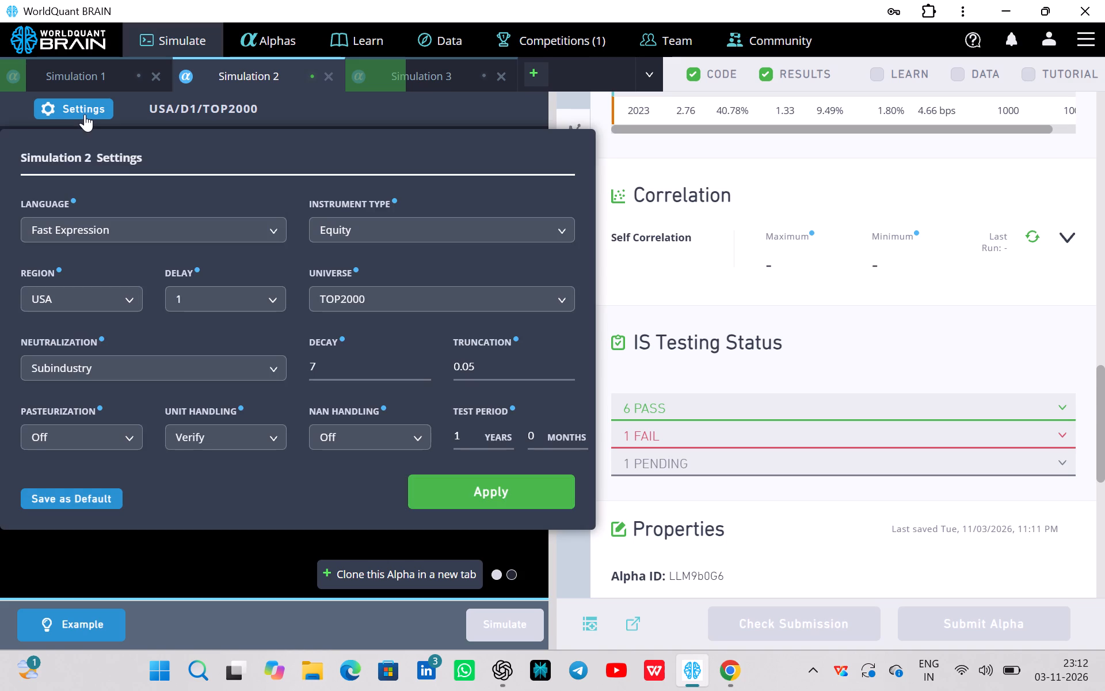
{"action": "left_click", "coordinate": [85, 114]}
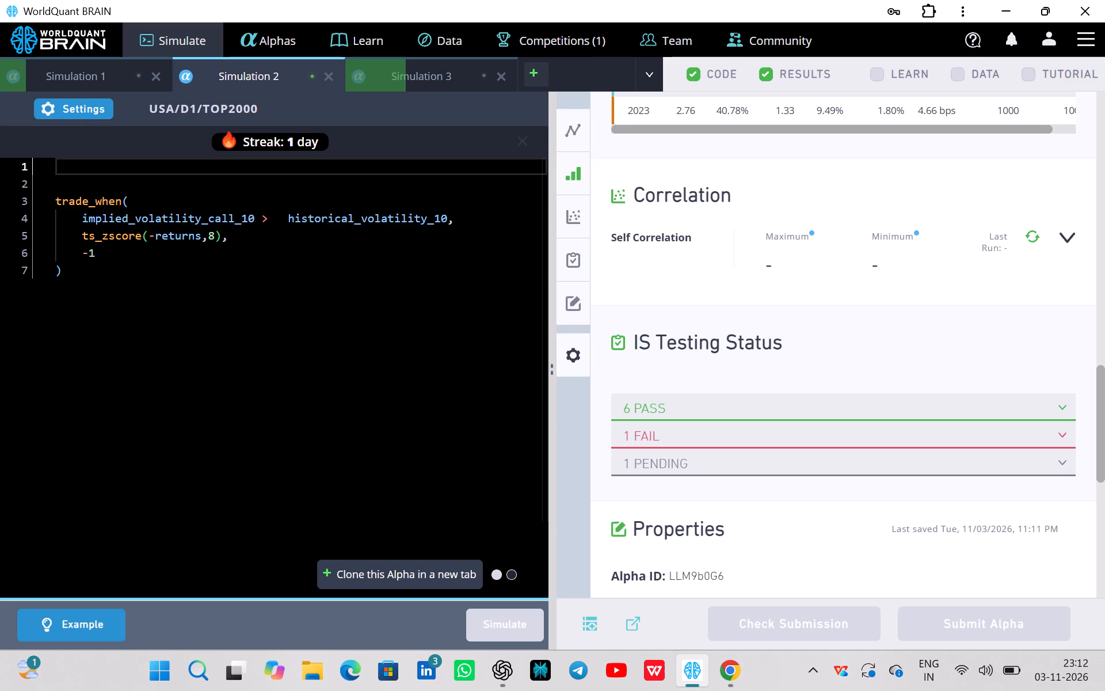
{"action": "double_click", "coordinate": [215, 242]}
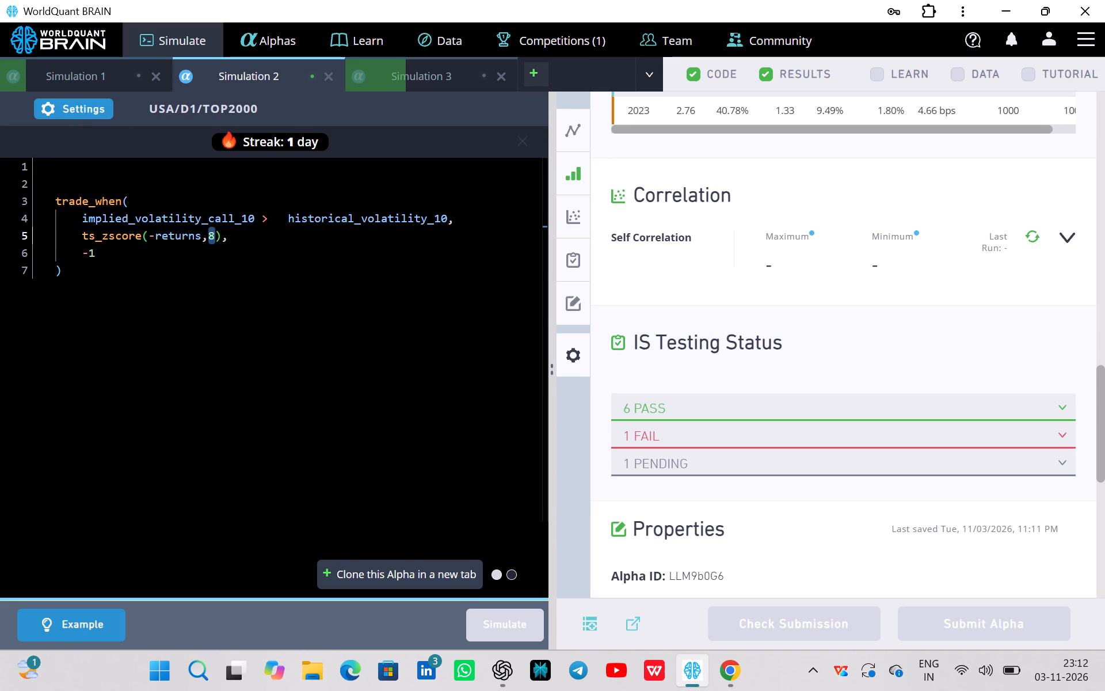
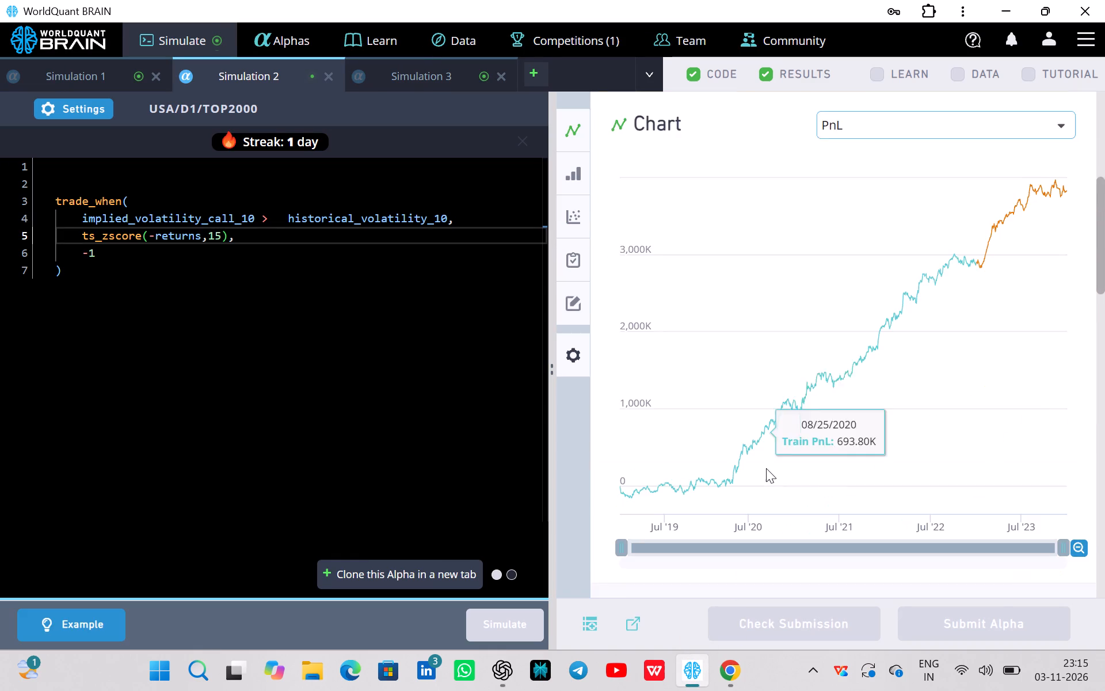
{"action": "scroll", "coordinate": [766, 468], "scroll_direction": "down", "scroll_amount": 6}
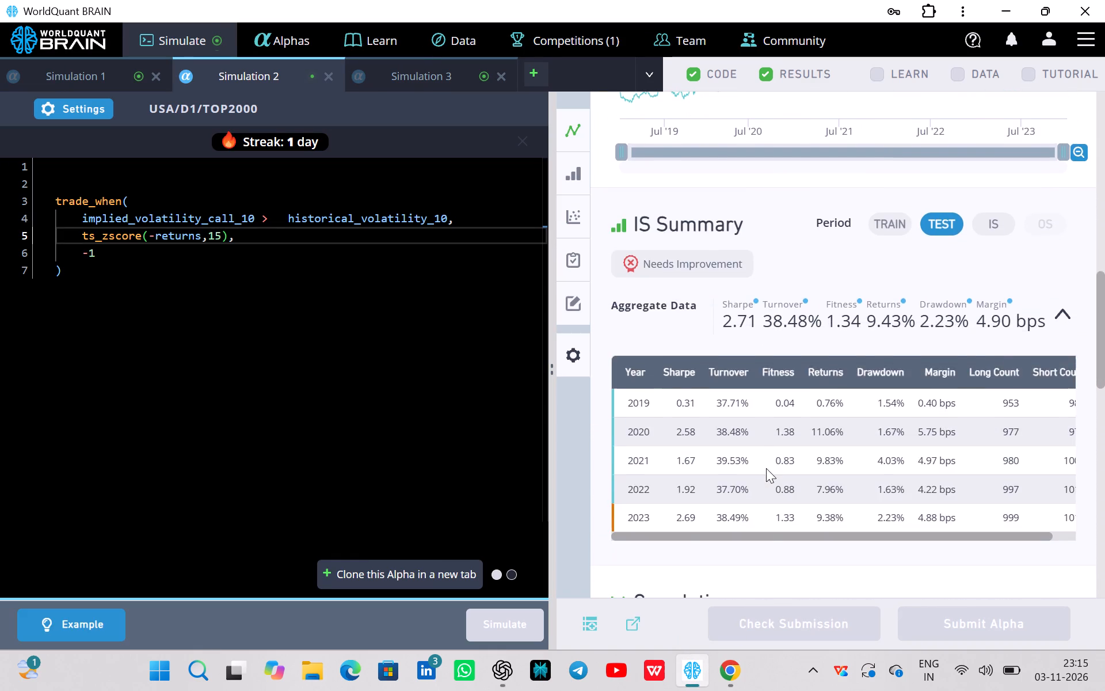
{"action": "scroll", "coordinate": [766, 468], "scroll_direction": "down", "scroll_amount": 2}
{"action": "left_click", "coordinate": [765, 470]}
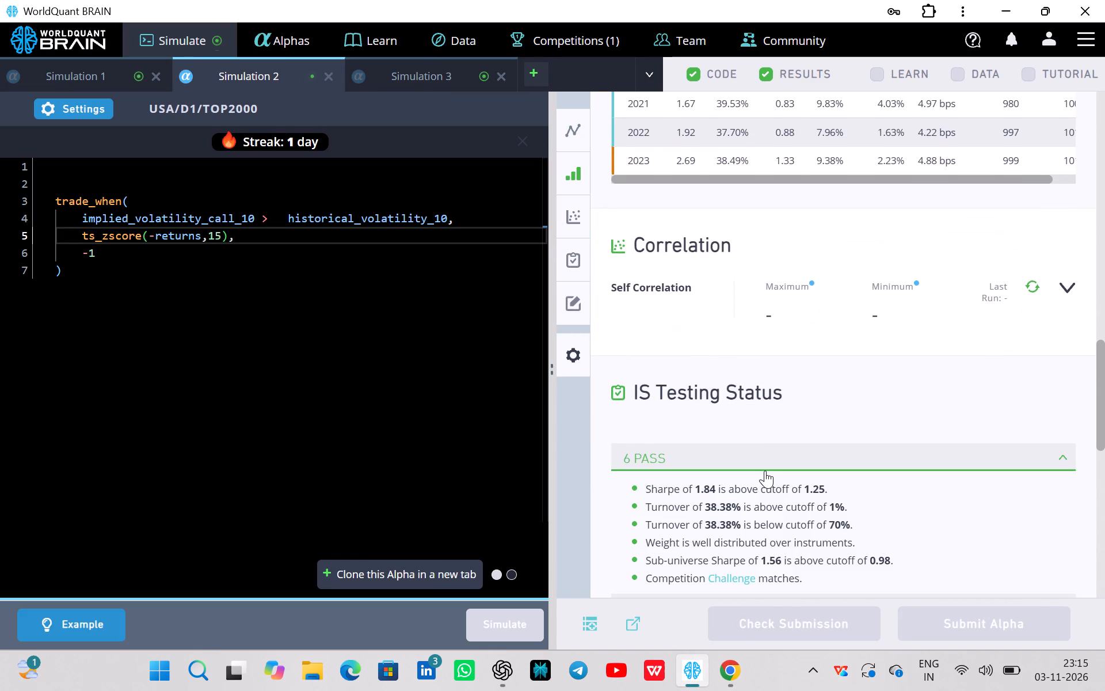
{"action": "scroll", "coordinate": [765, 470], "scroll_direction": "down", "scroll_amount": 2}
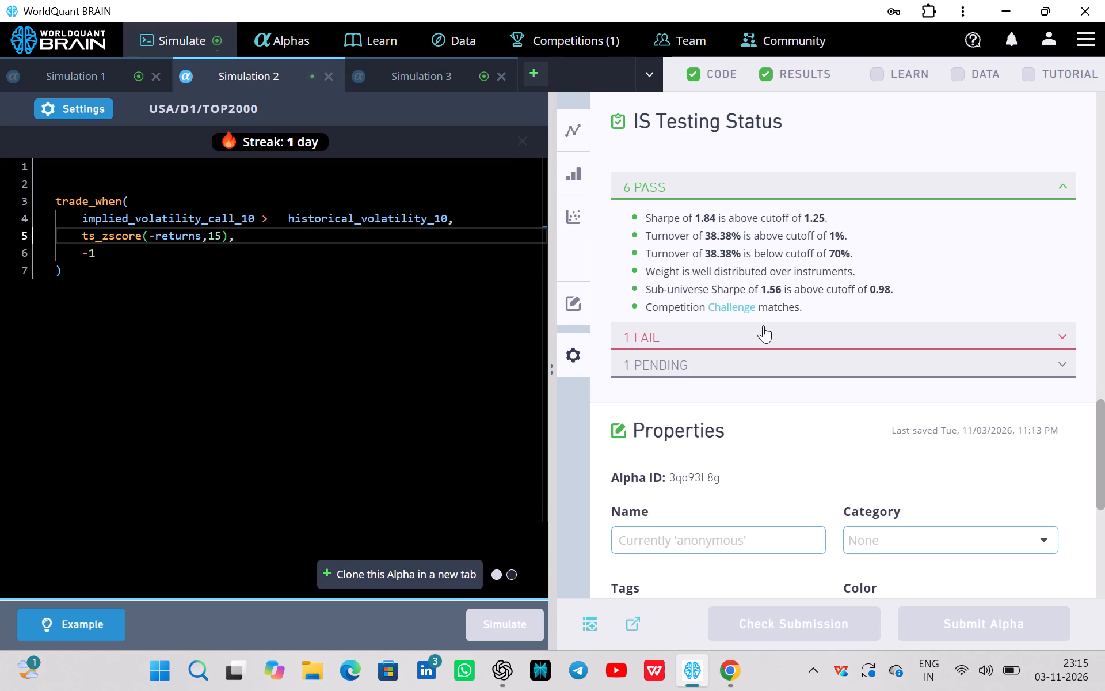
{"action": "left_click", "coordinate": [763, 325]}
{"action": "left_click", "coordinate": [763, 325]}
Set Simulation 2's universe to TOP1000 and simulate the alpha again.
{"action": "left_click", "coordinate": [98, 107]}
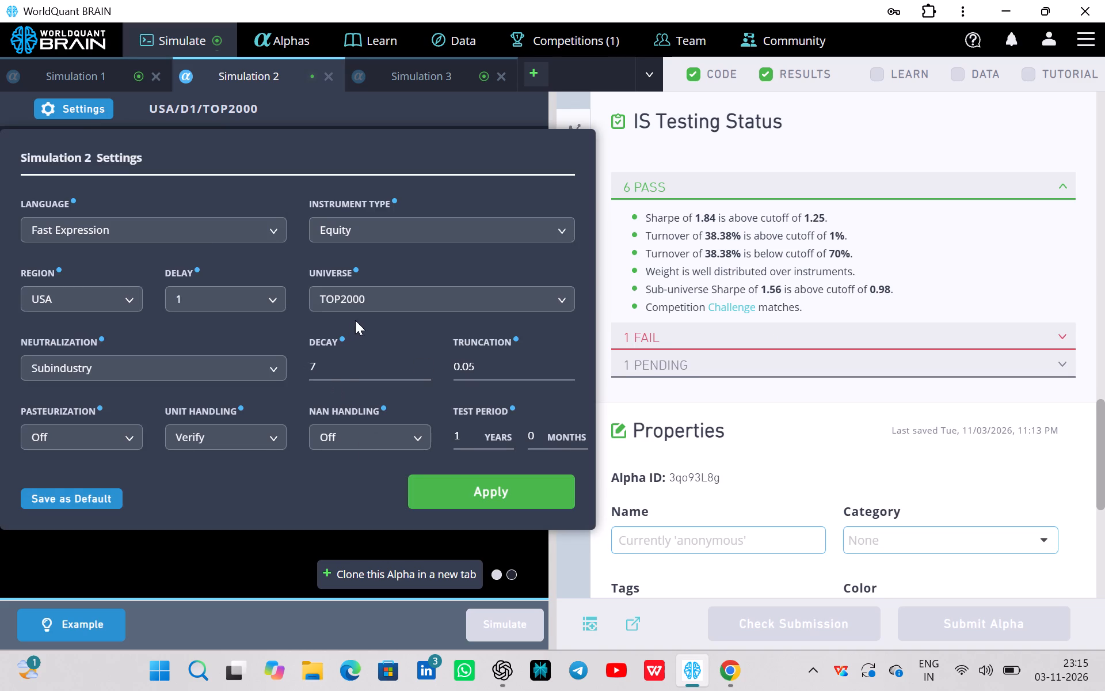
{"action": "left_click", "coordinate": [381, 299]}
{"action": "left_click", "coordinate": [381, 299]}
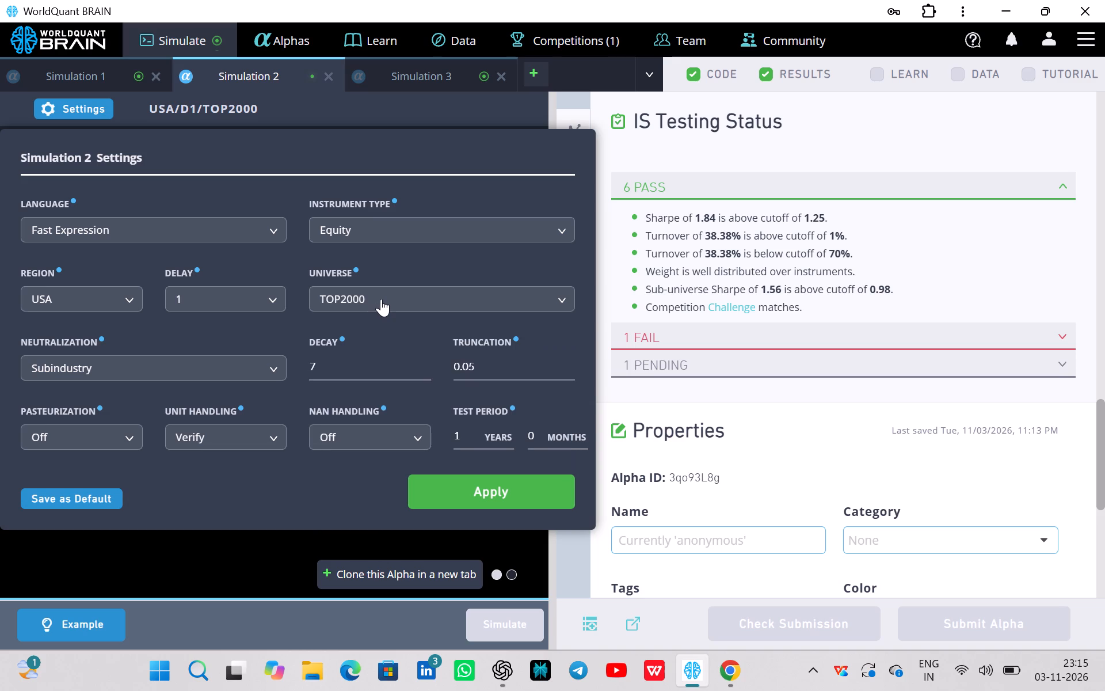
{"action": "left_click", "coordinate": [381, 299]}
{"action": "left_click", "coordinate": [342, 373]}
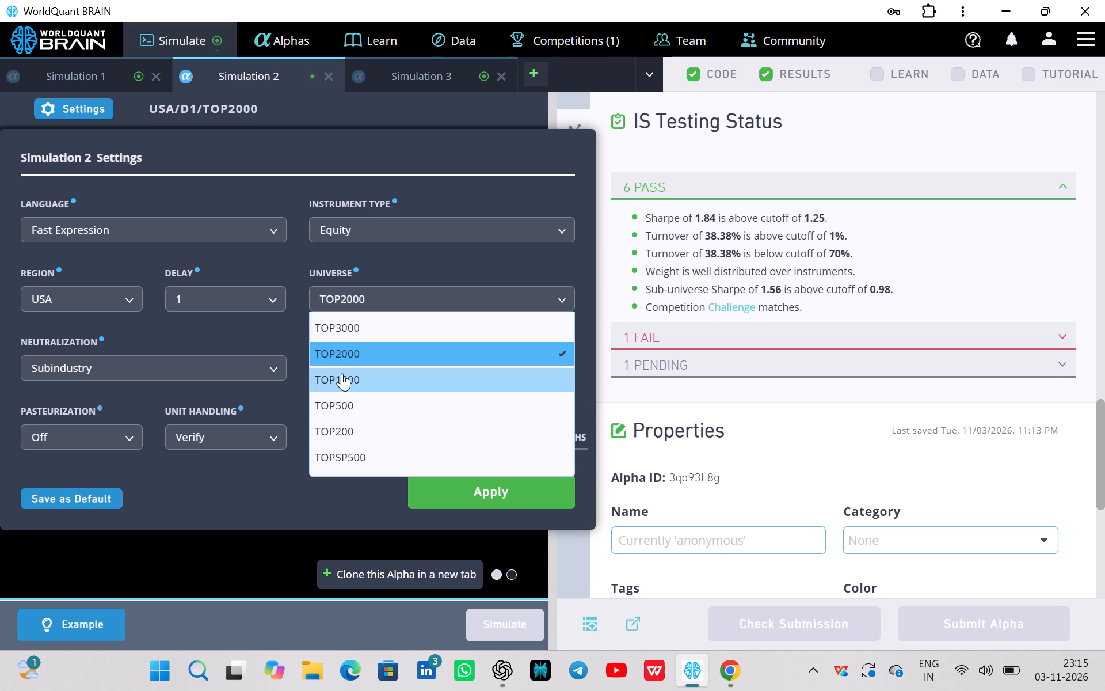
{"action": "left_click", "coordinate": [445, 483]}
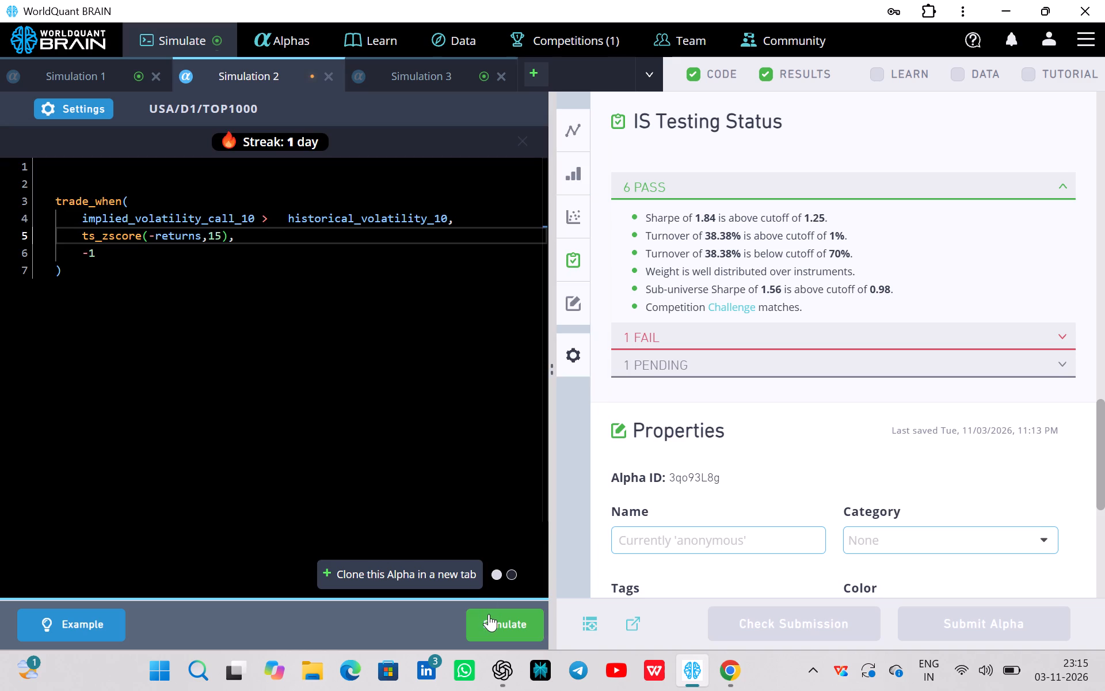
{"action": "left_click", "coordinate": [489, 614]}
Show Simulation 3's test period and examine its PnL chart, IS summary and failed IS test.
{"action": "left_click", "coordinate": [446, 72]}
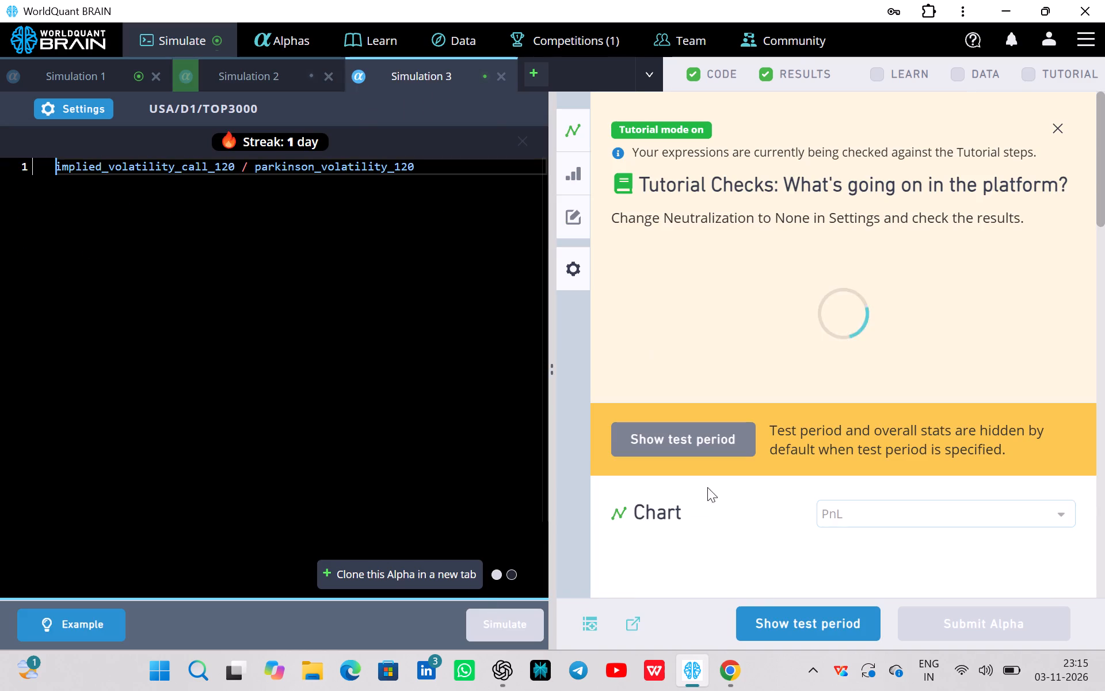
{"action": "left_click", "coordinate": [773, 621]}
{"action": "scroll", "coordinate": [795, 474], "scroll_direction": "down", "scroll_amount": 2}
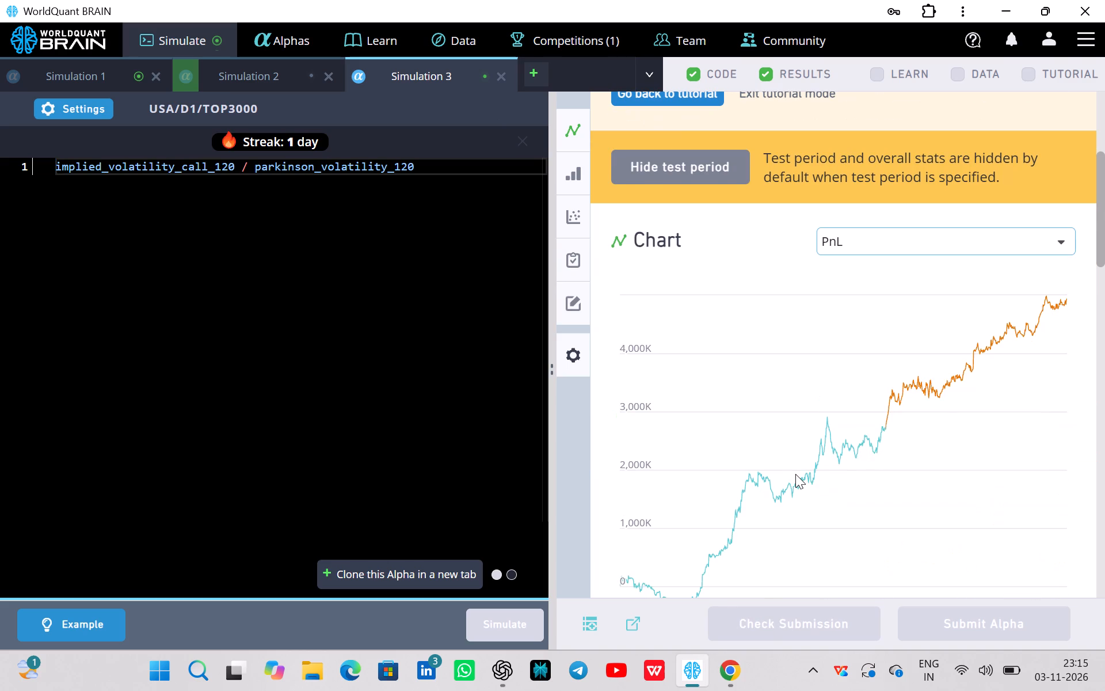
{"action": "scroll", "coordinate": [795, 474], "scroll_direction": "down", "scroll_amount": 2}
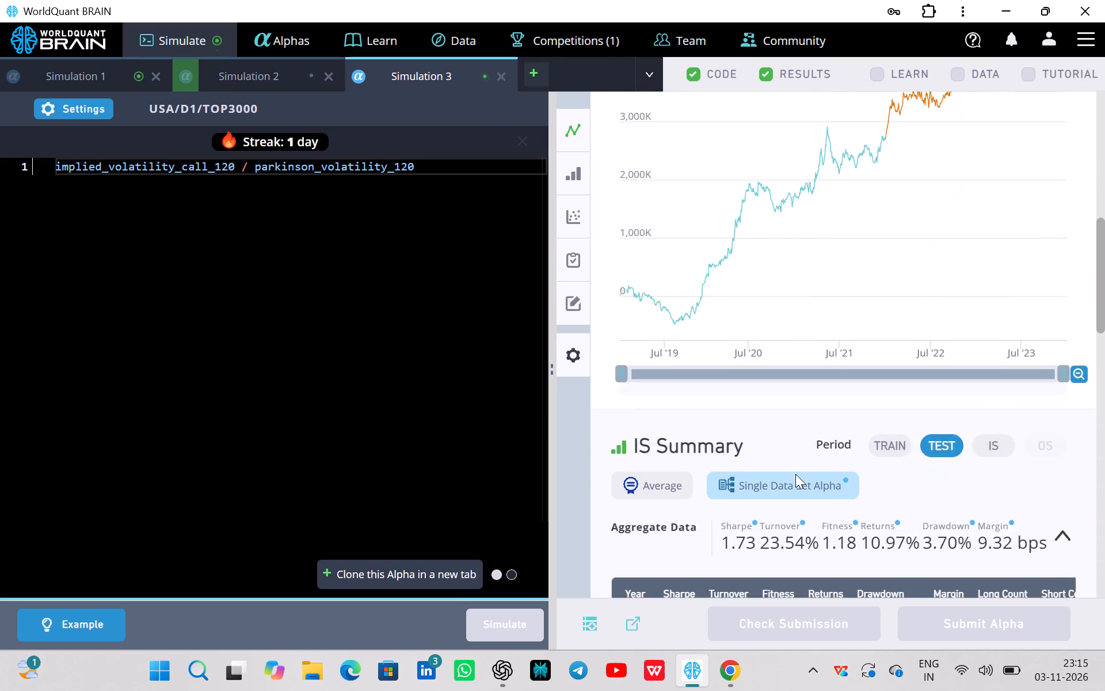
{"action": "scroll", "coordinate": [795, 474], "scroll_direction": "down", "scroll_amount": 6}
{"action": "left_click", "coordinate": [746, 413]}
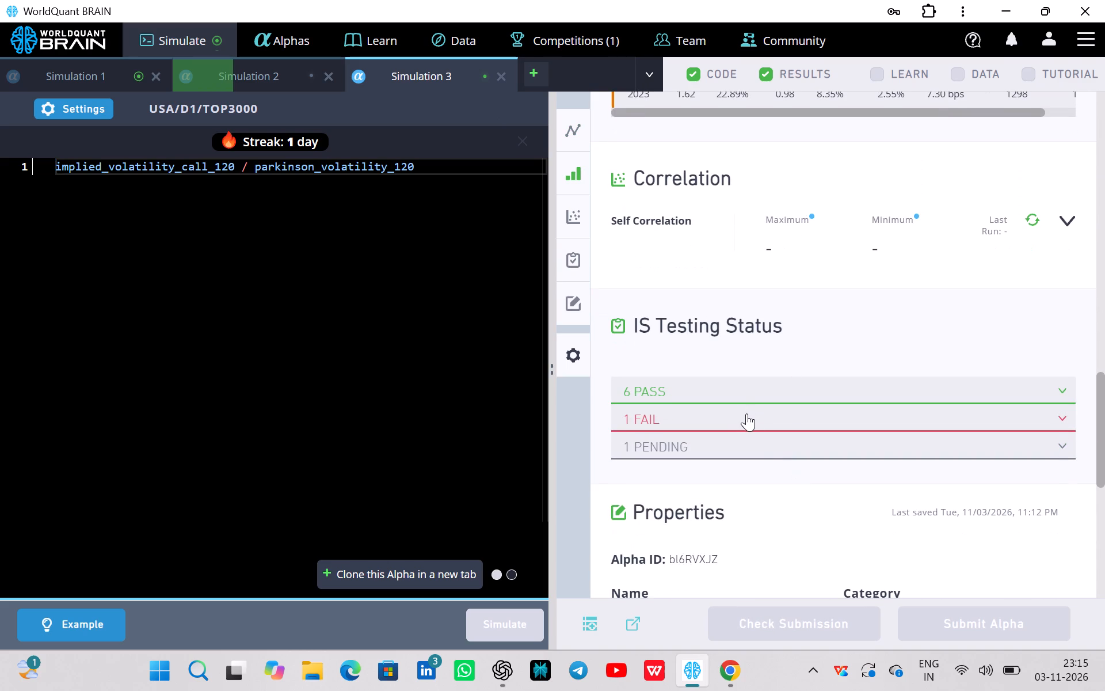
Set Simulation 3's neutralization to Industry and simulate the alpha again.
{"action": "left_click", "coordinate": [79, 108]}
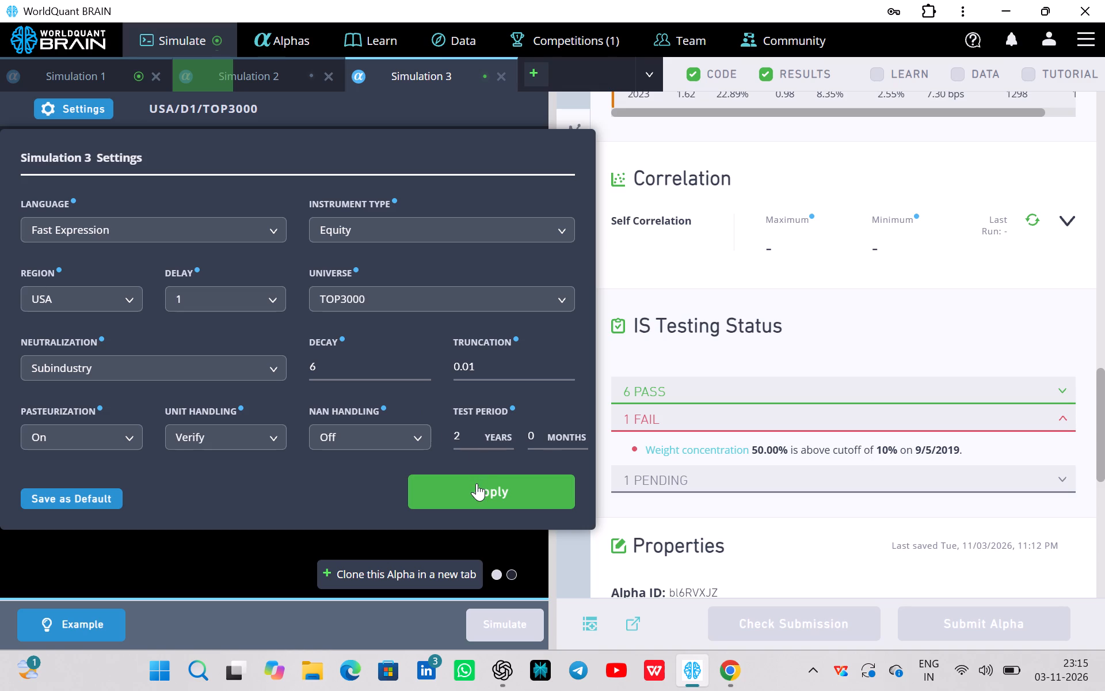
{"action": "left_click", "coordinate": [207, 375]}
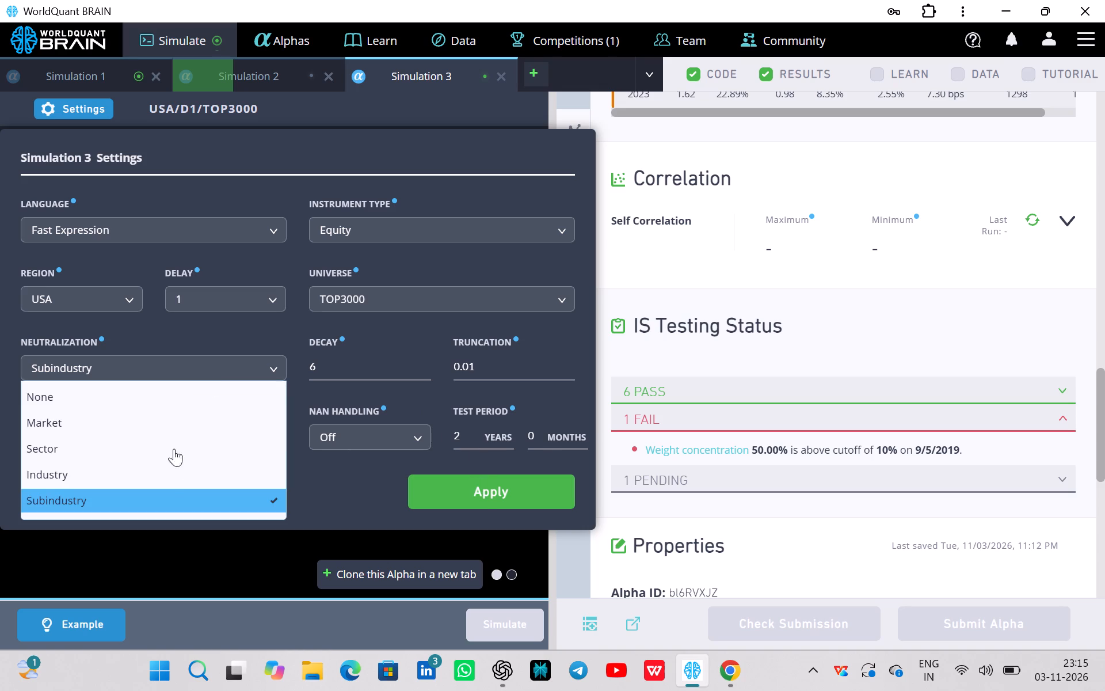
{"action": "left_click", "coordinate": [169, 473]}
{"action": "left_click", "coordinate": [519, 481]}
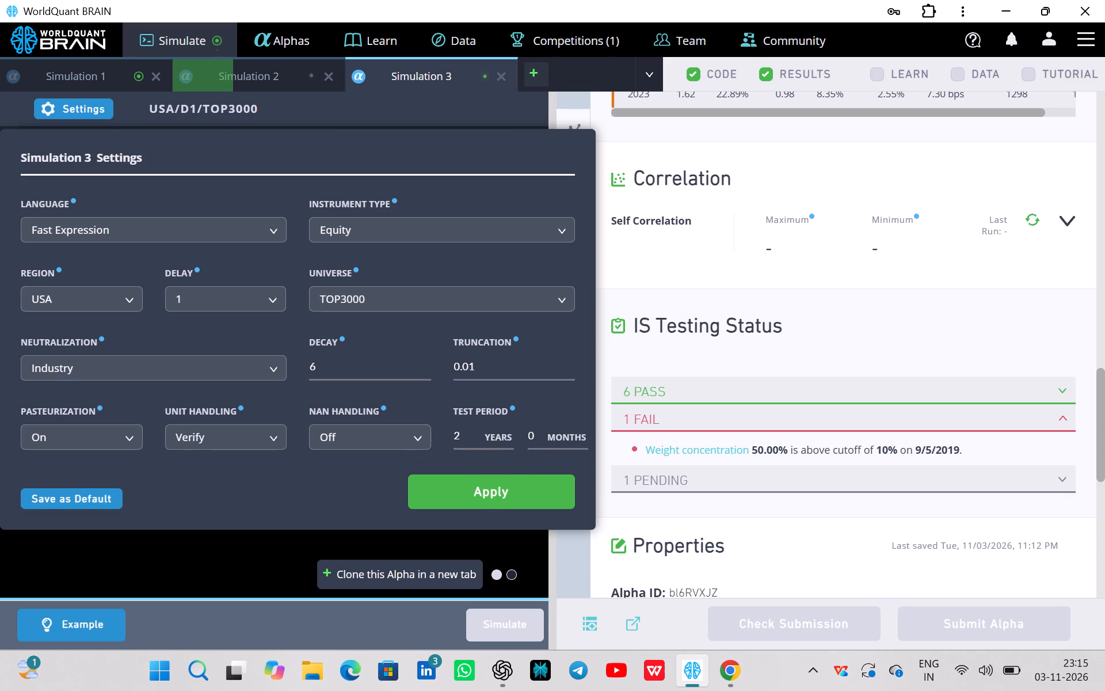
{"action": "left_click", "coordinate": [506, 624]}
Show Simulation 1's test period and examine its PnL chart, yearly results and IS testing status.
{"action": "left_click", "coordinate": [84, 66]}
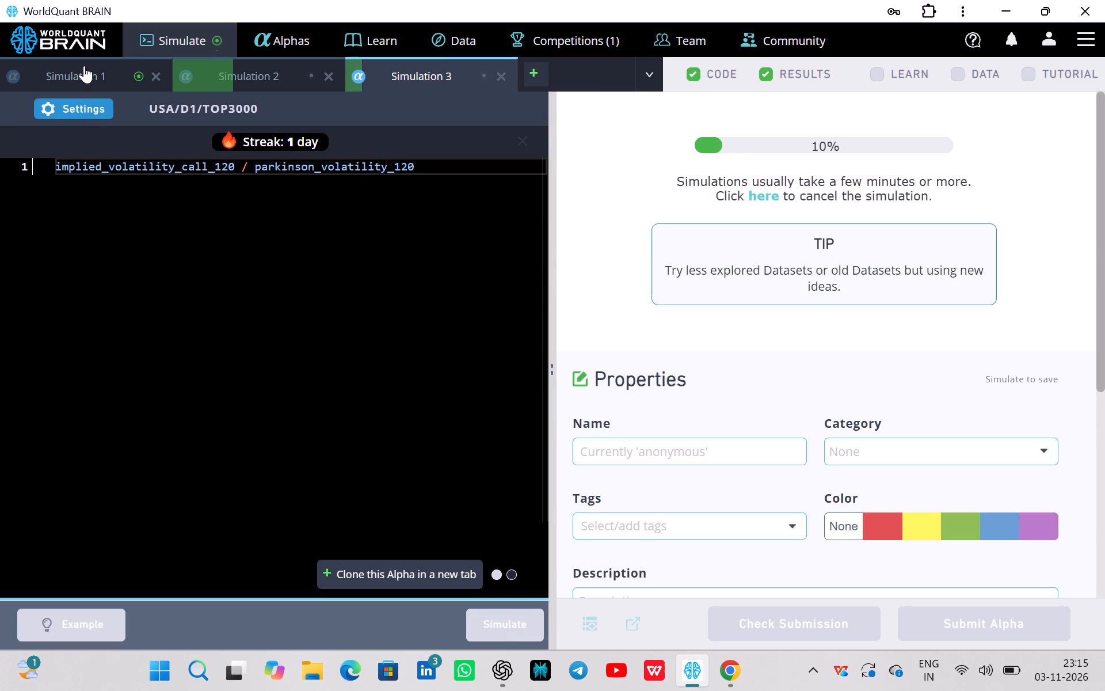
{"action": "left_click", "coordinate": [799, 623]}
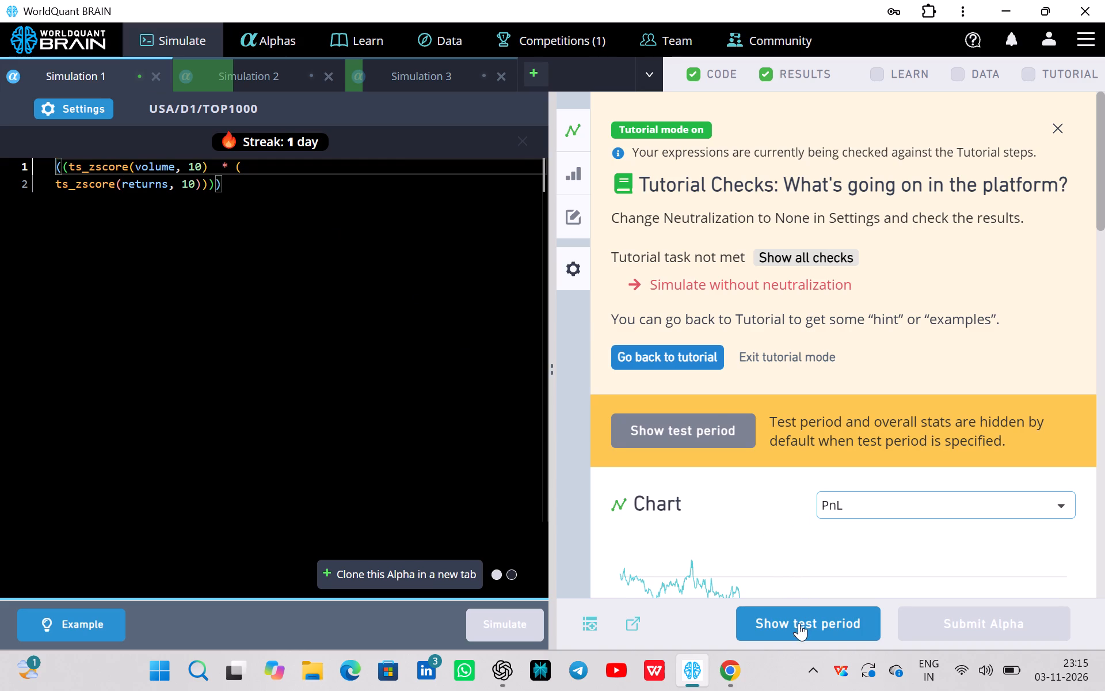
{"action": "scroll", "coordinate": [780, 470], "scroll_direction": "down", "scroll_amount": 3}
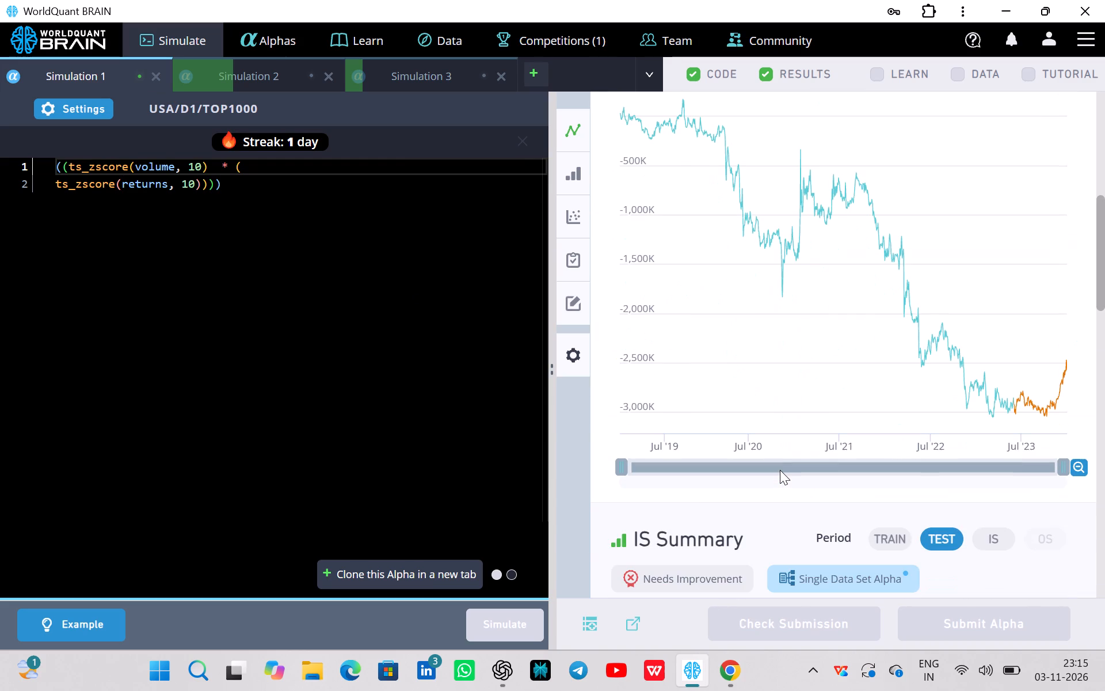
{"action": "scroll", "coordinate": [780, 470], "scroll_direction": "down", "scroll_amount": 6}
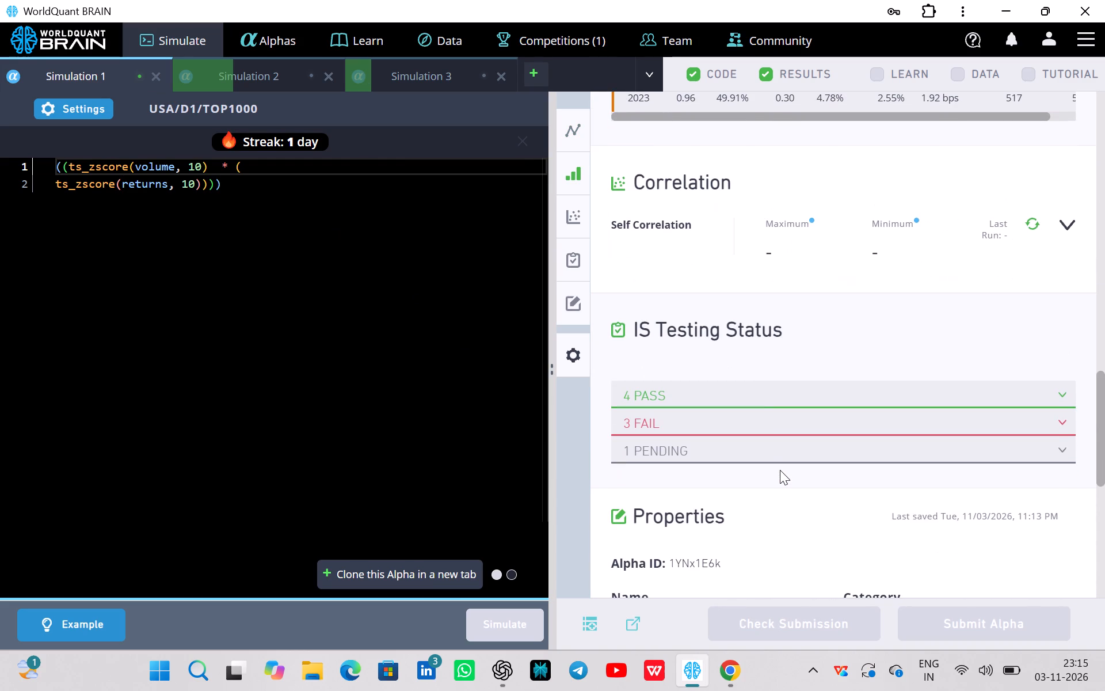
{"action": "right_click", "coordinate": [780, 470]}
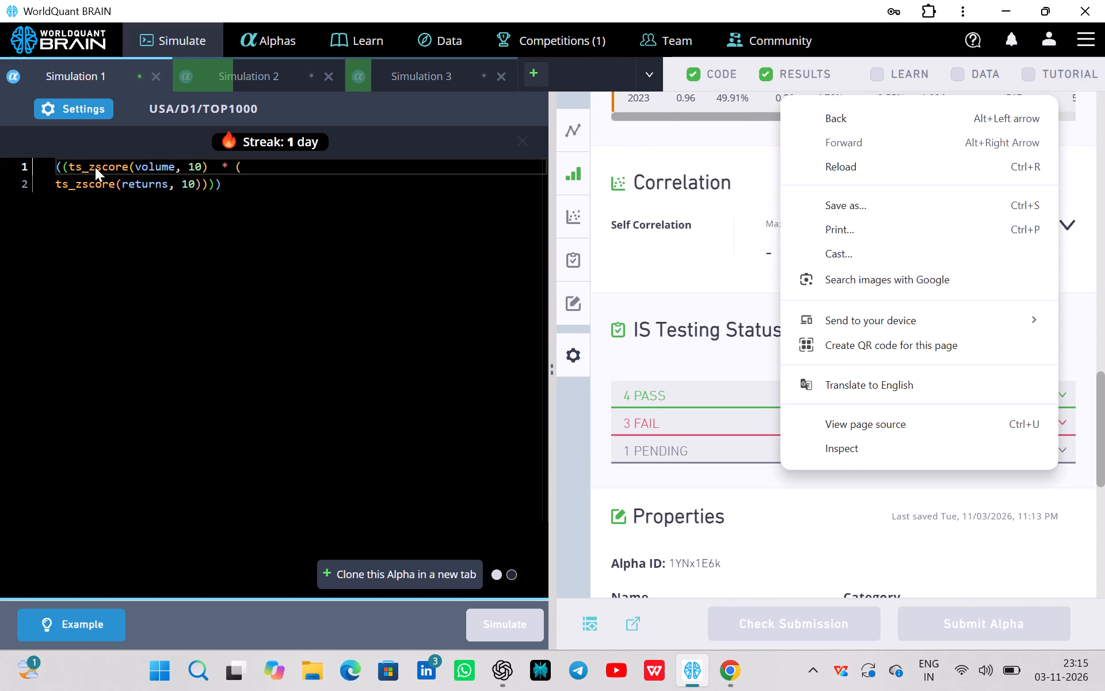
Change Simulation 1's volume operator to ts_rank, insert -1* before ts_zscore(returns, 10), and simulate the alpha.
{"action": "left_click", "coordinate": [106, 166]}
{"action": "double_click", "coordinate": [106, 166]}
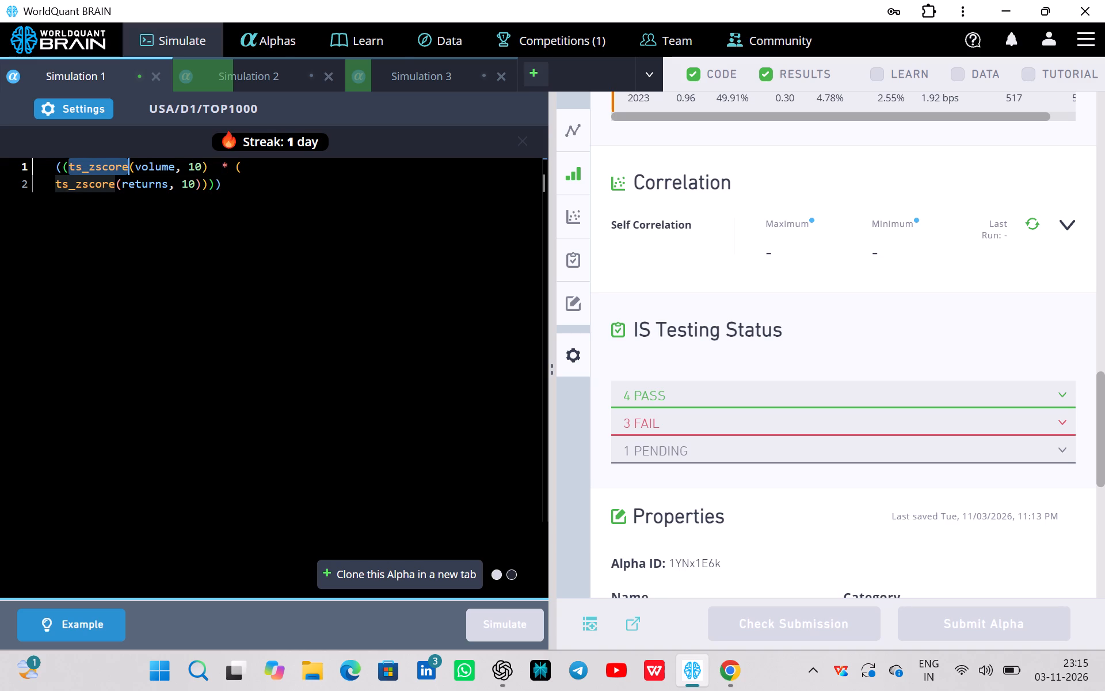
{"action": "type", "text": "ts"}
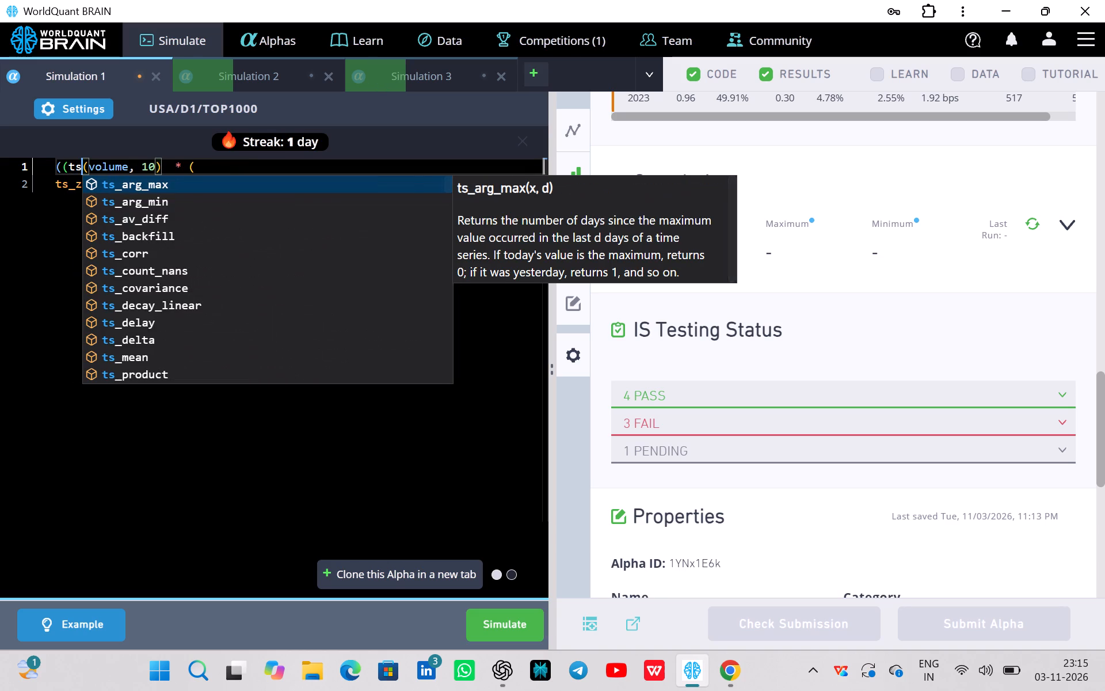
{"action": "key", "text": "r"}
{"action": "key", "text": "Return"}
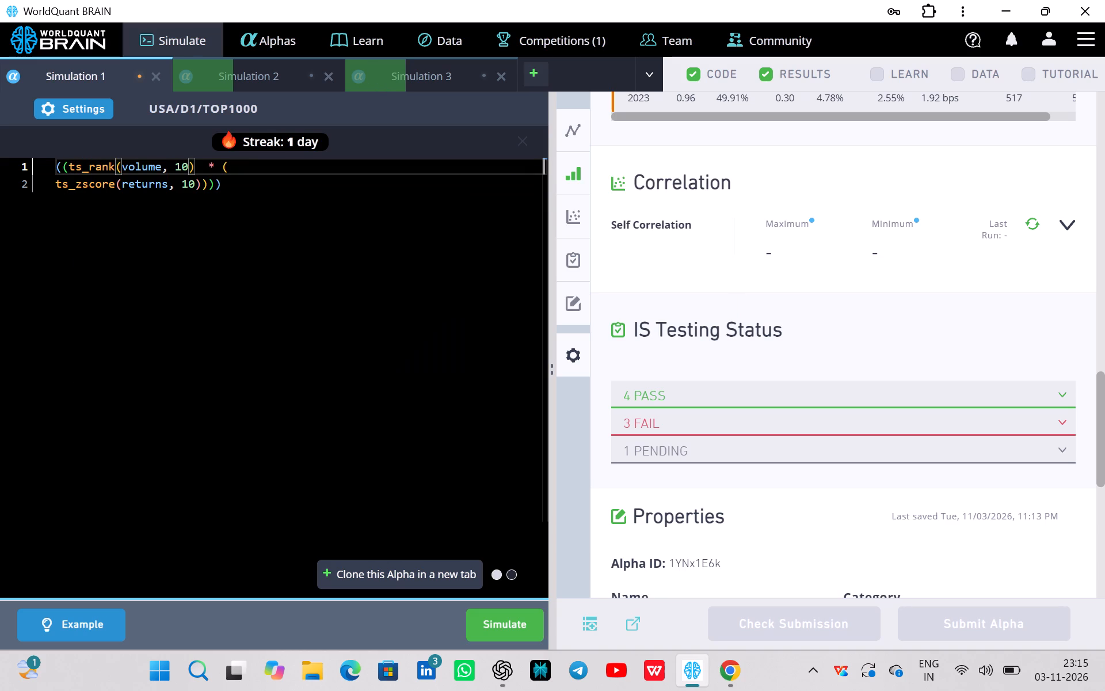
{"action": "left_click", "coordinate": [242, 169]}
{"action": "type", "text": "-1"}
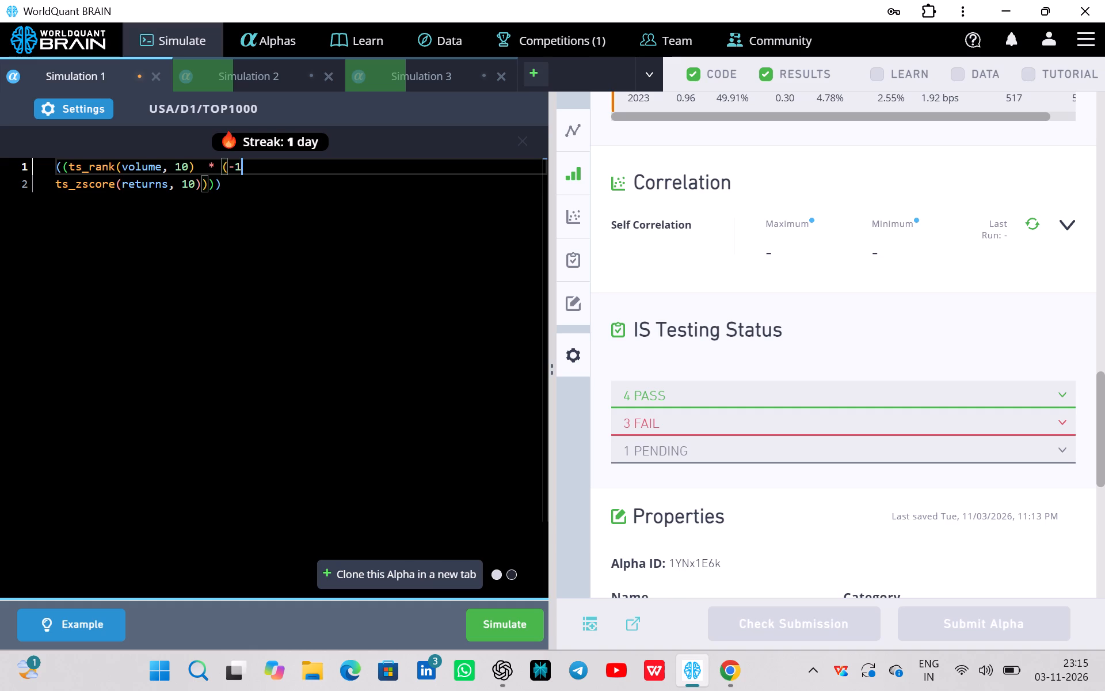
{"action": "key", "text": "shift+asterisk"}
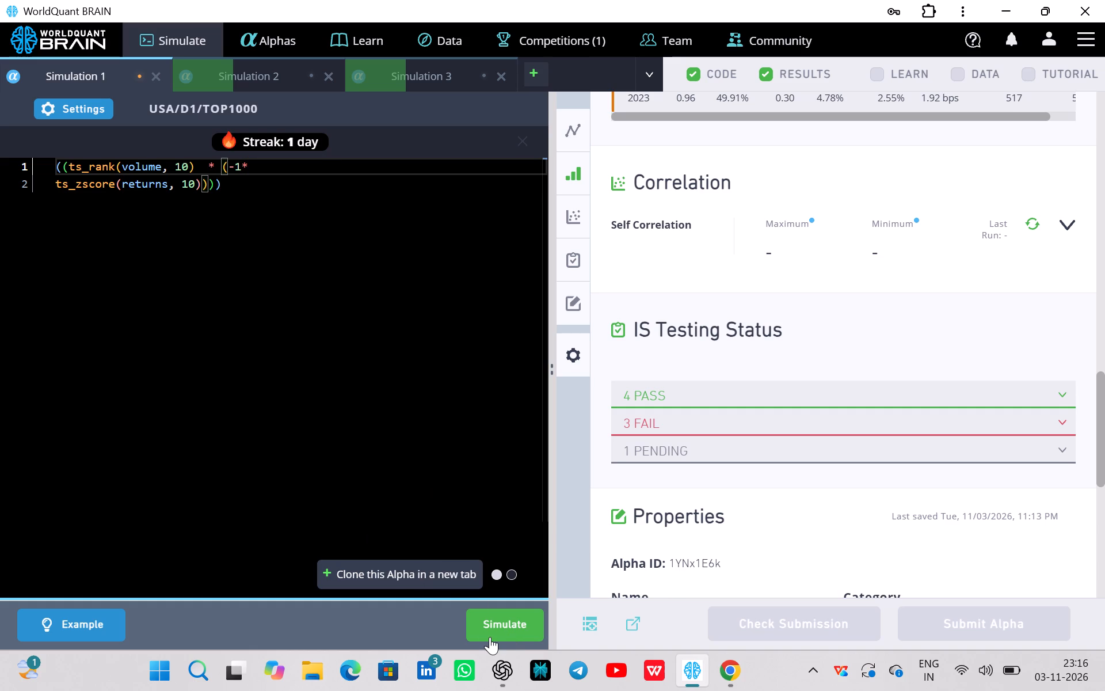
{"action": "left_click", "coordinate": [490, 637]}
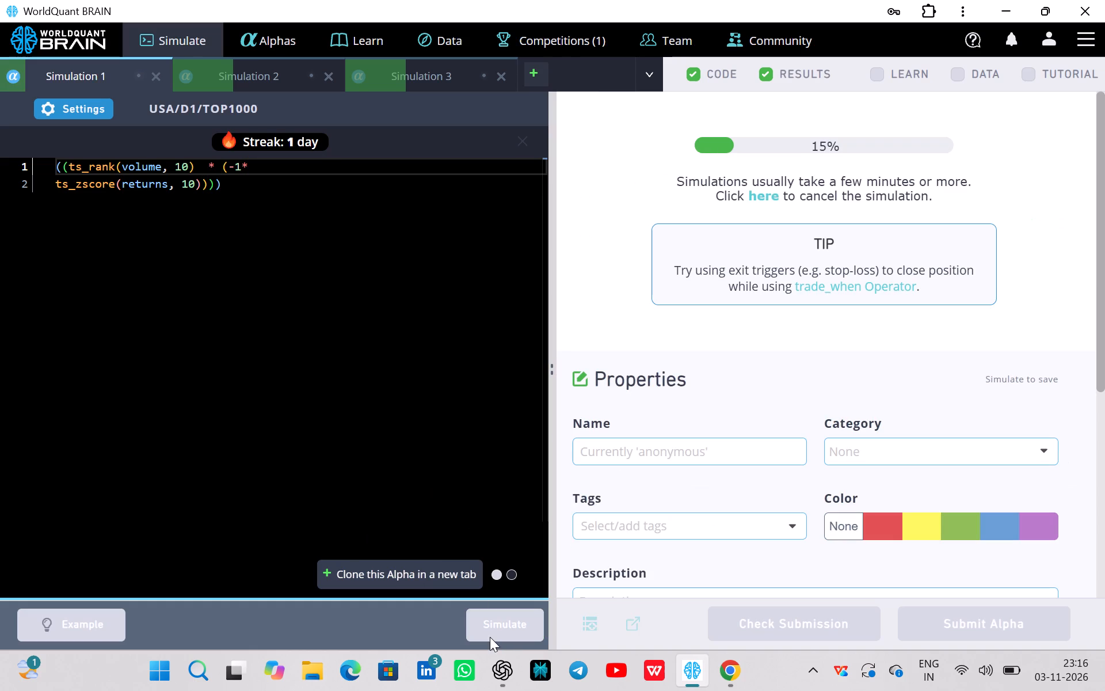
Switch to Chrome, read the Weight Coverage article's advice on handling low coverage, and close the article.
{"action": "left_click", "coordinate": [744, 679]}
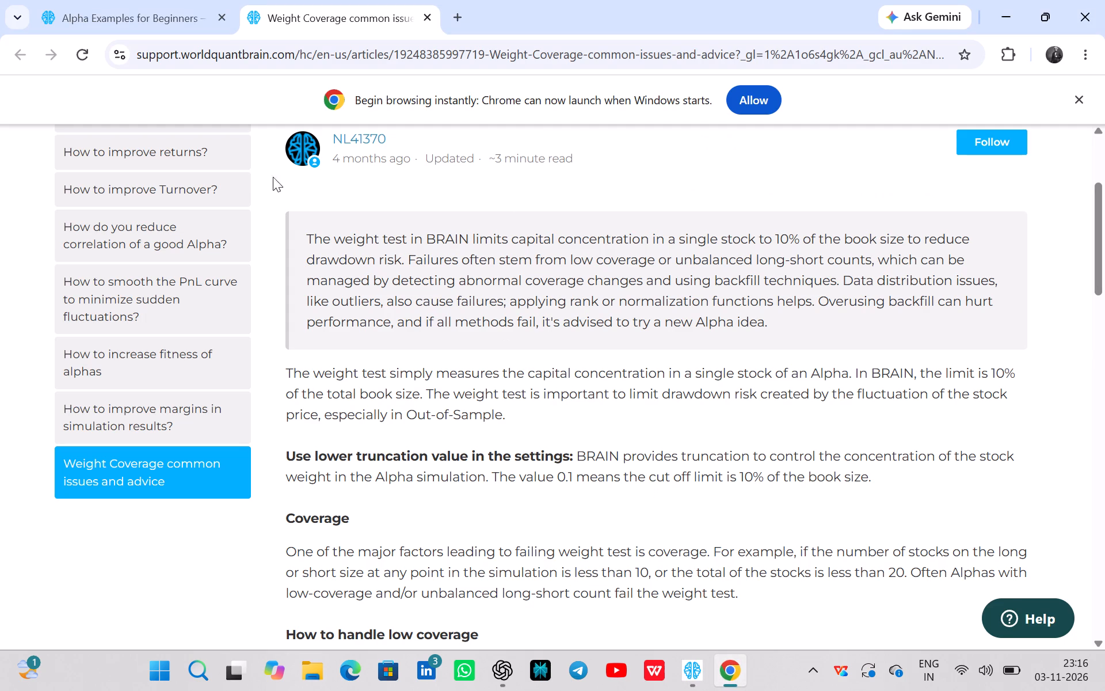
{"action": "scroll", "coordinate": [455, 439], "scroll_direction": "down", "scroll_amount": 1}
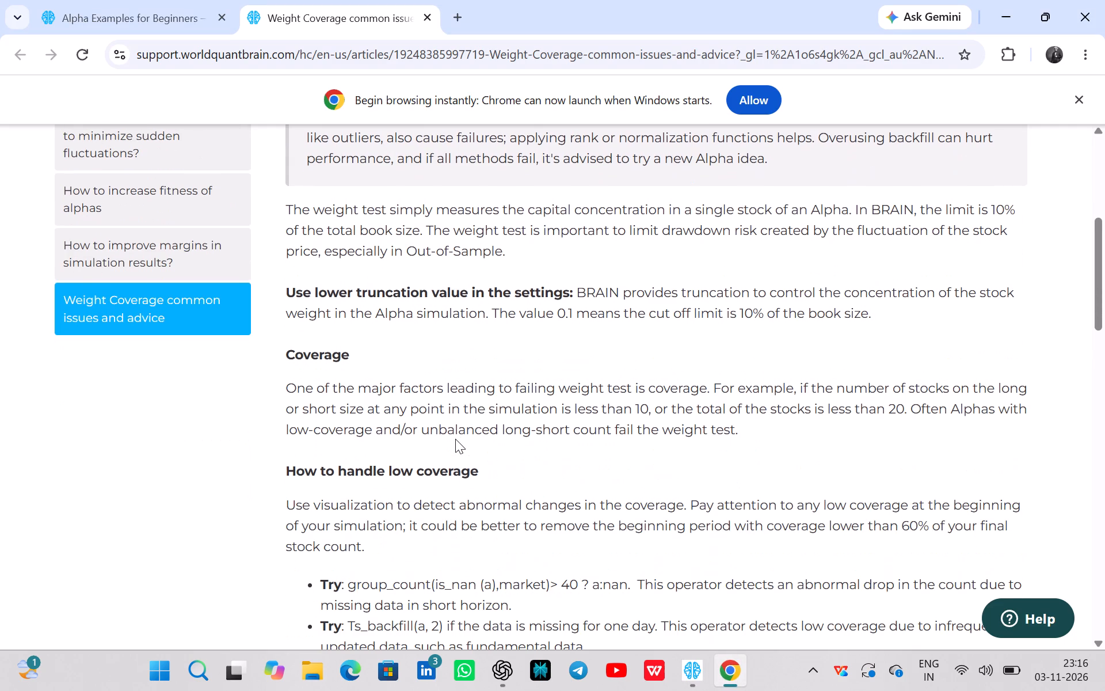
{"action": "scroll", "coordinate": [455, 439], "scroll_direction": "down", "scroll_amount": 3}
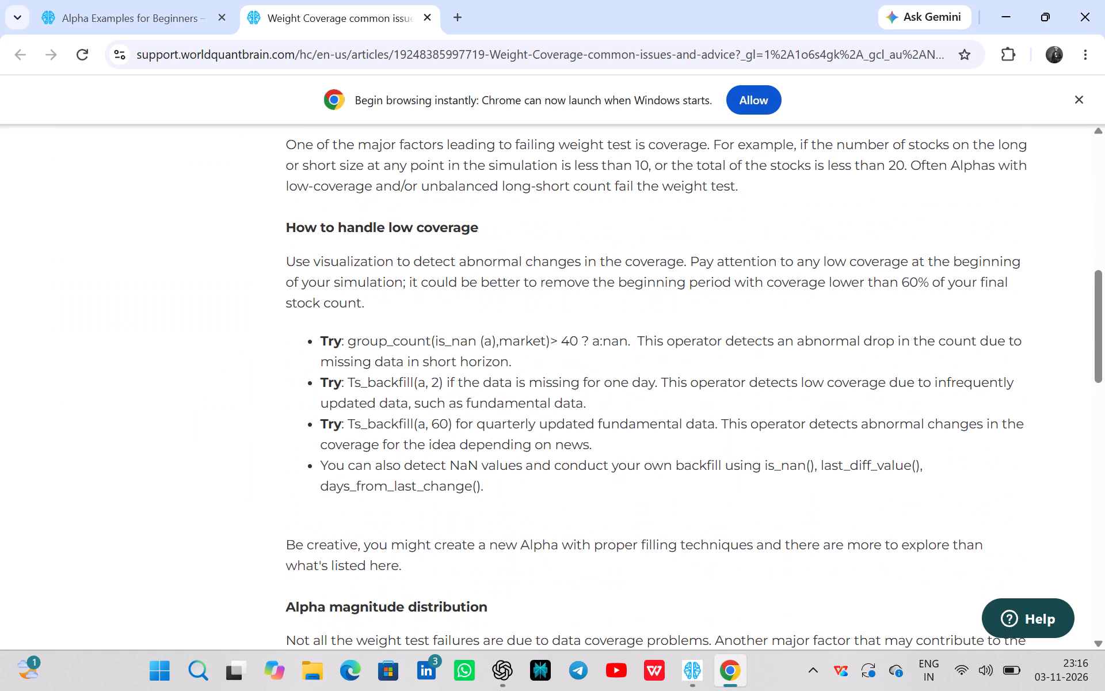
{"action": "left_click", "coordinate": [30, 52]}
{"action": "left_click", "coordinate": [426, 14]}
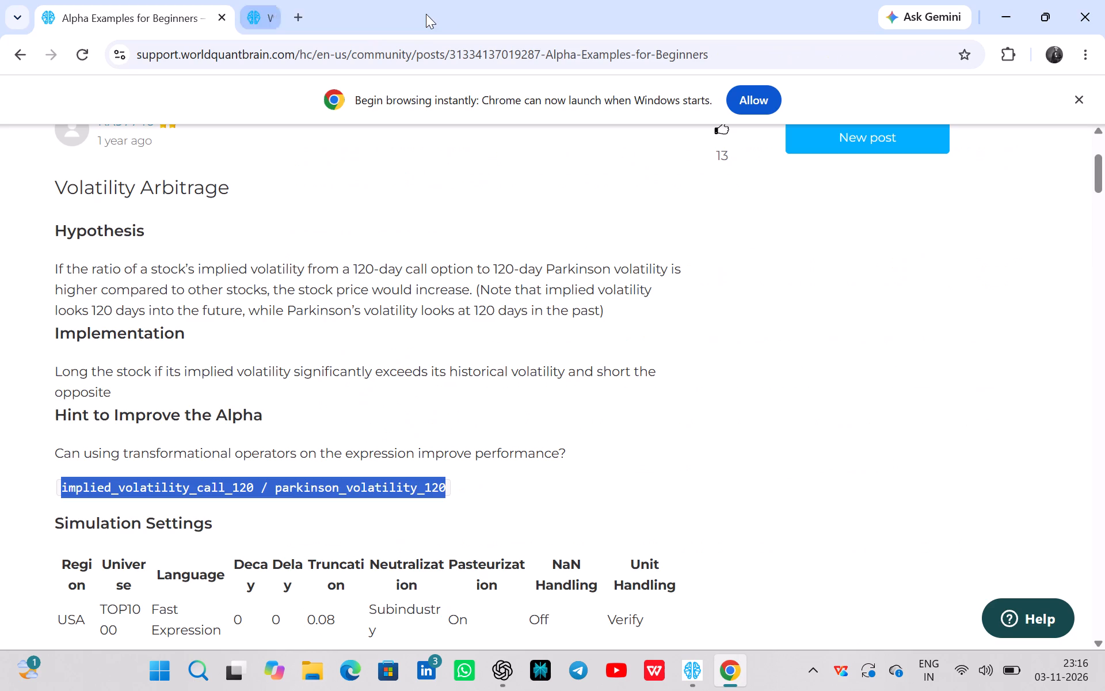
Copy rank(ts_delta(retained_earnings / sharesout, 90)) from the Alpha Examples for Beginners post into a new simulation in WorldQuant BRAIN.
{"action": "scroll", "coordinate": [468, 388], "scroll_direction": "down", "scroll_amount": 5}
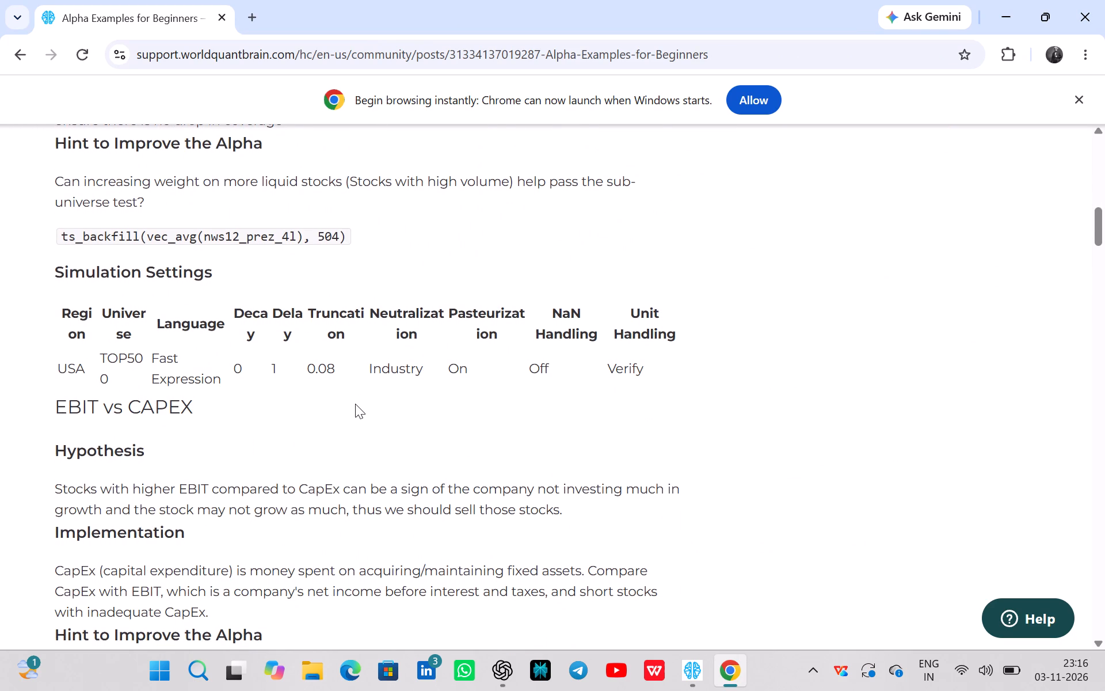
{"action": "scroll", "coordinate": [355, 404], "scroll_direction": "down", "scroll_amount": 4}
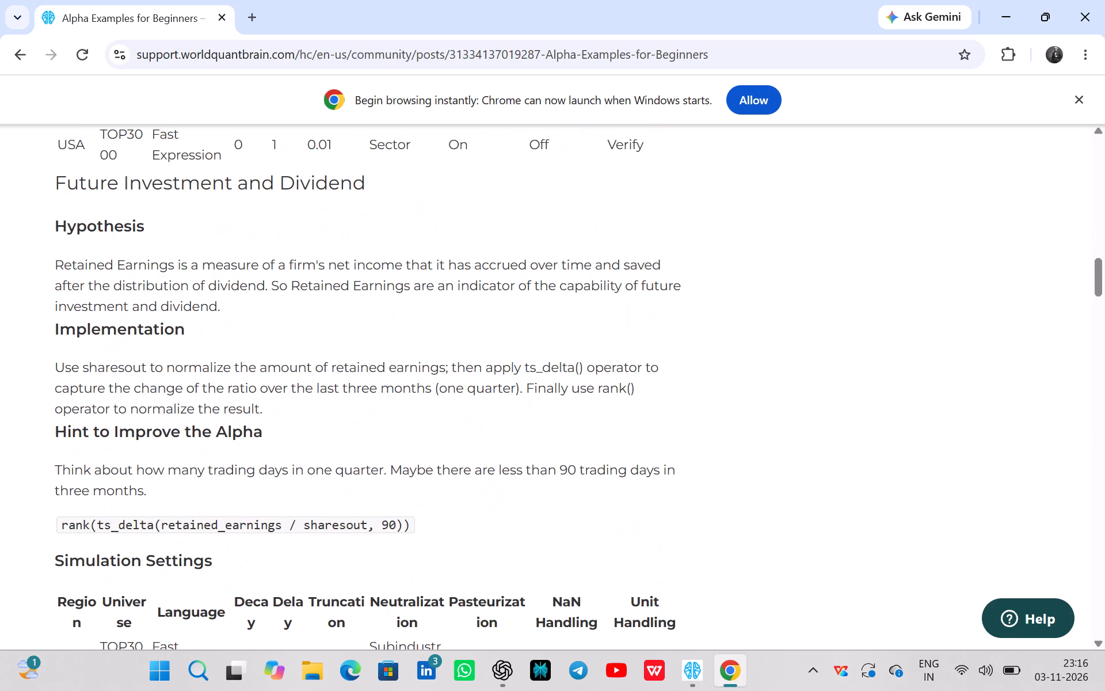
{"action": "scroll", "coordinate": [355, 404], "scroll_direction": "down", "scroll_amount": 1}
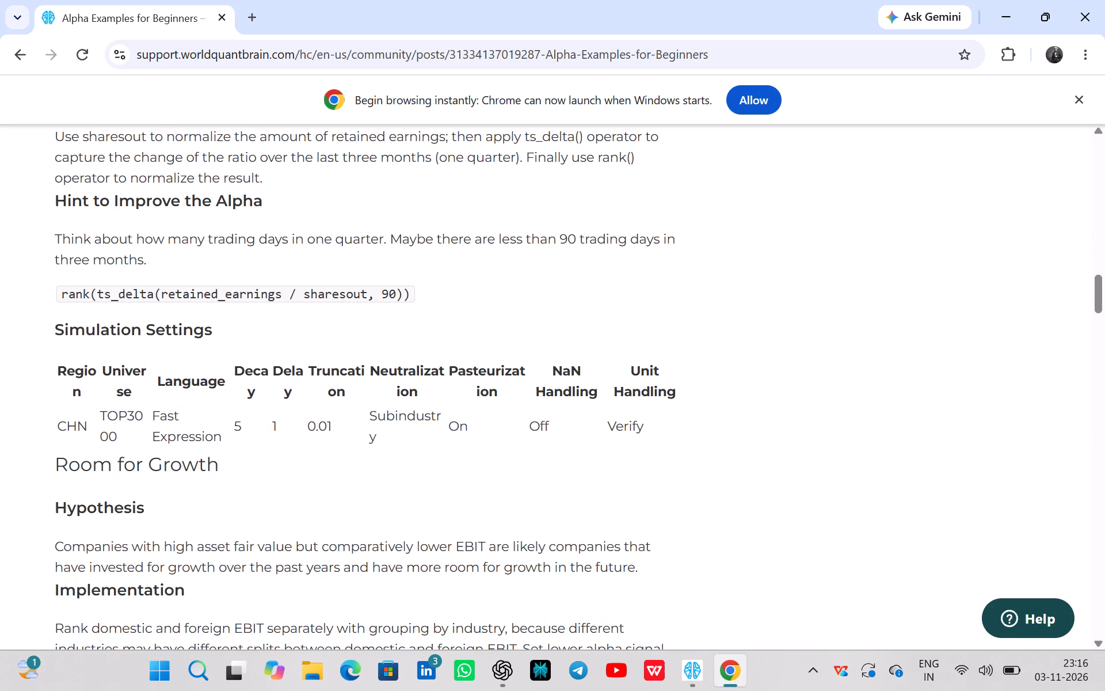
{"action": "left_click_drag", "start_coordinate": [60, 295], "coordinate": [417, 294]}
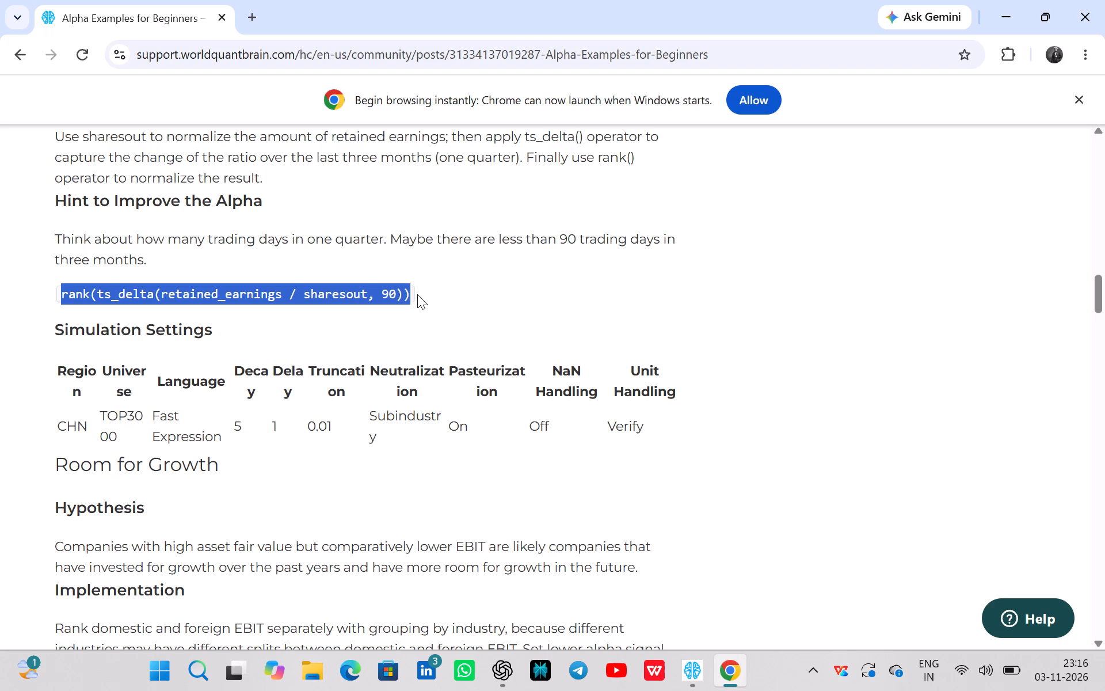
{"action": "key", "text": "ctrl+c"}
{"action": "left_click", "coordinate": [699, 683]}
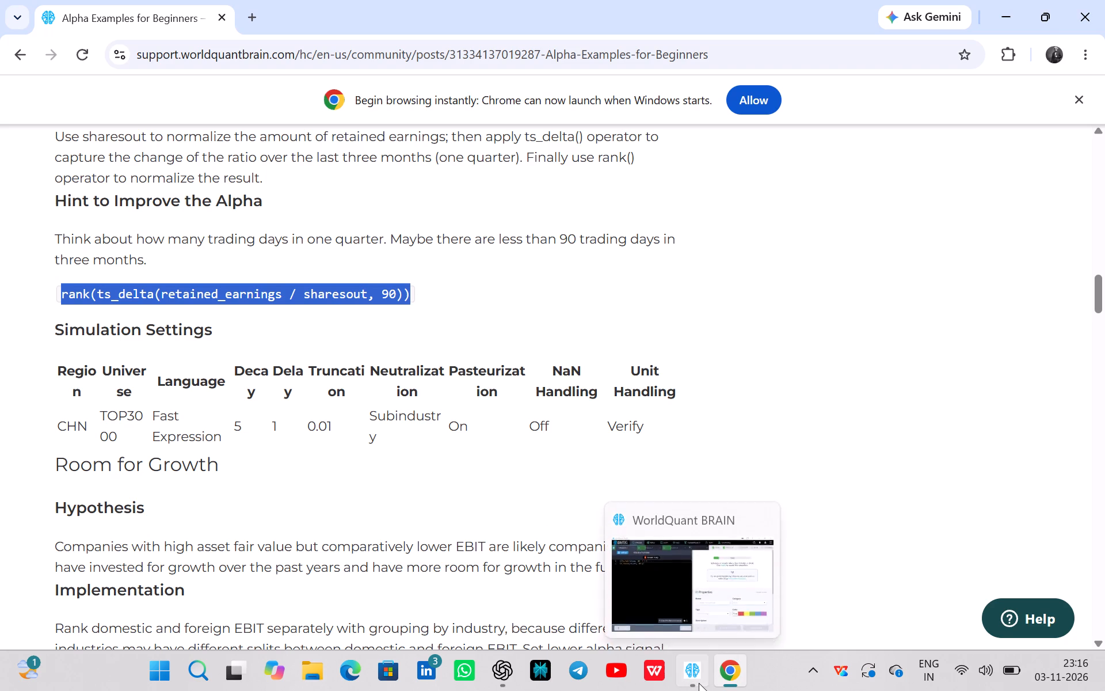
{"action": "left_click", "coordinate": [536, 78]}
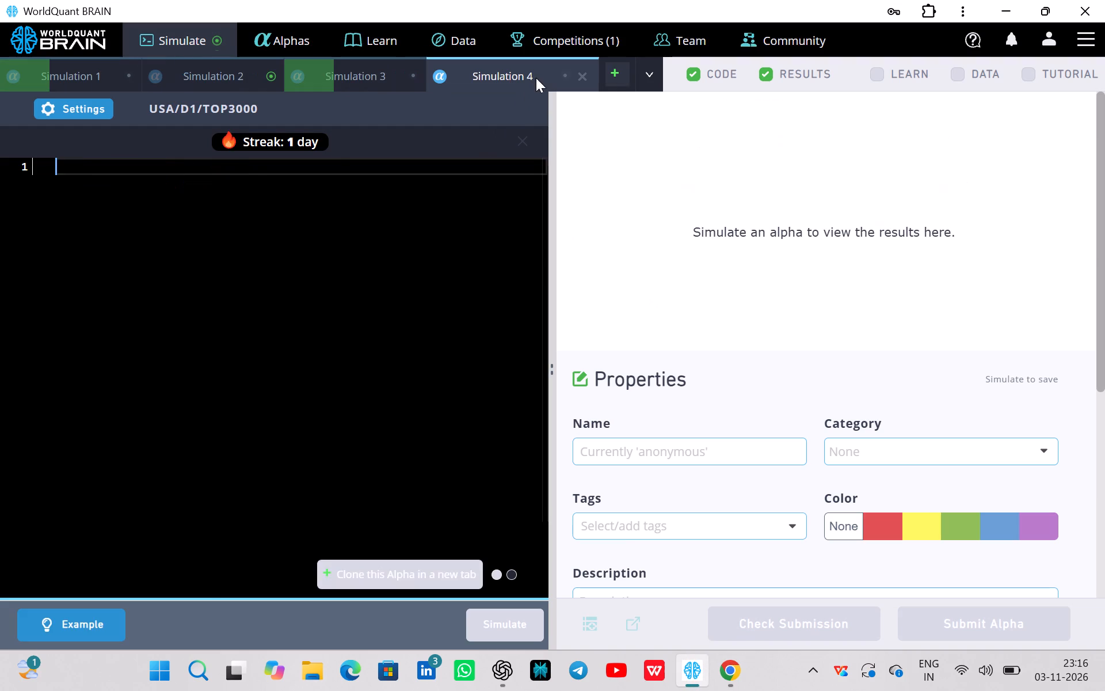
{"action": "key", "text": "ctrl+v"}
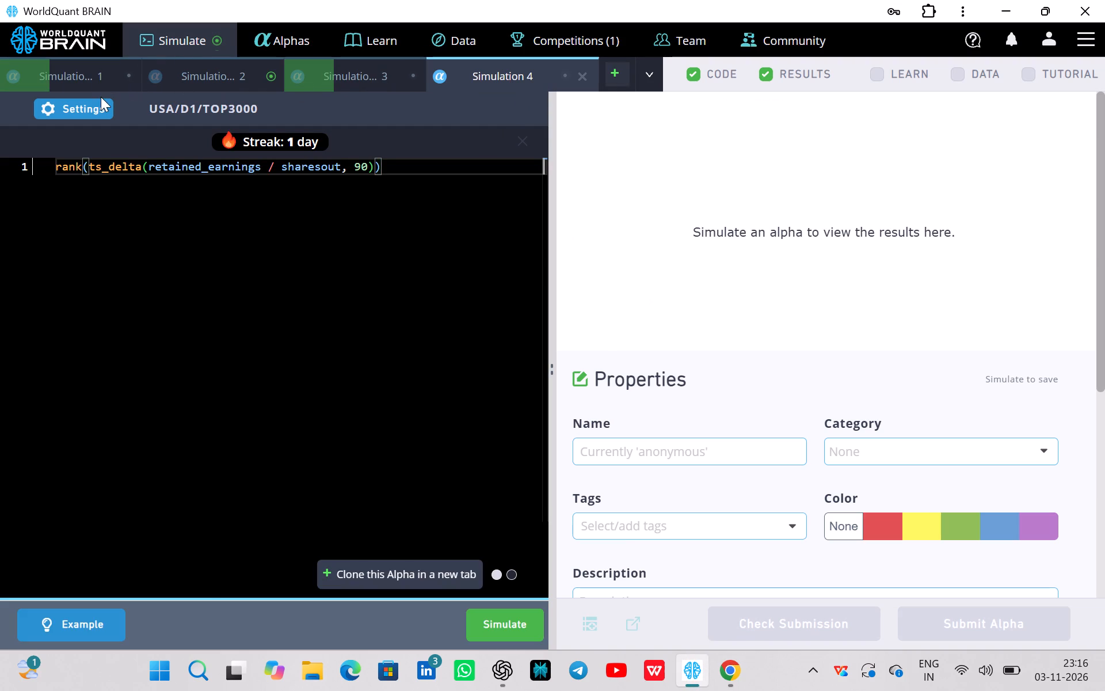
Set Simulation 4's decay to 5 and truncation to 0.04, and simulate the alpha.
{"action": "left_click", "coordinate": [99, 105]}
{"action": "left_click", "coordinate": [341, 369]}
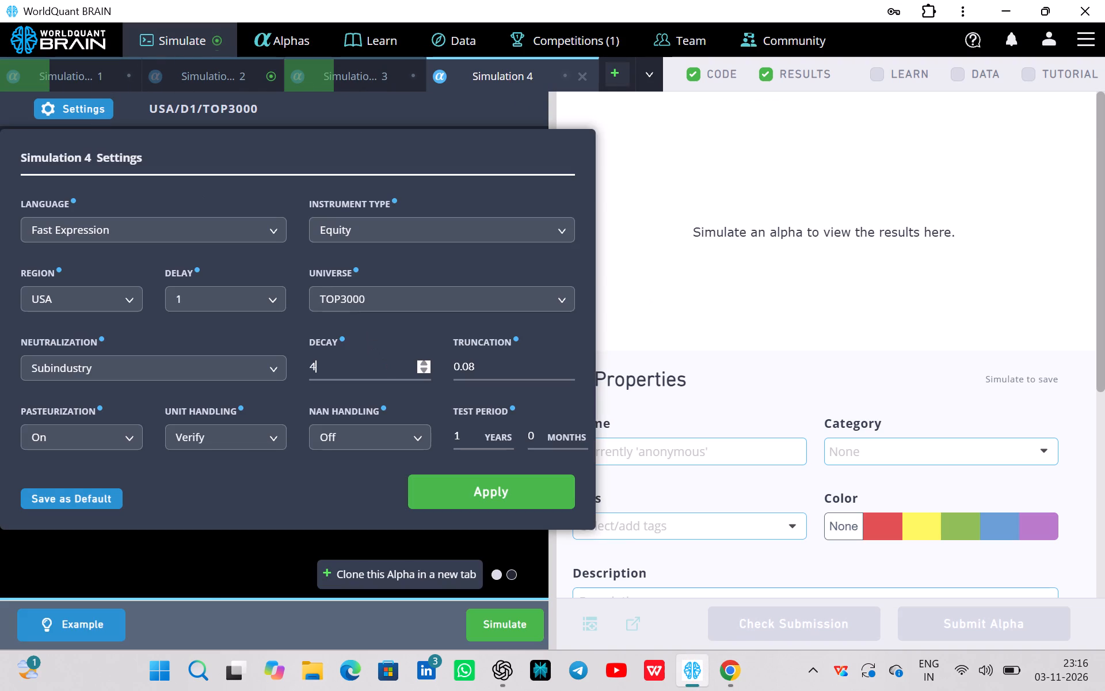
{"action": "key", "text": "BackSpace"}
{"action": "key", "text": "4"}
{"action": "key", "text": "BackSpace"}
{"action": "key", "text": "5"}
{"action": "left_click", "coordinate": [471, 369]}
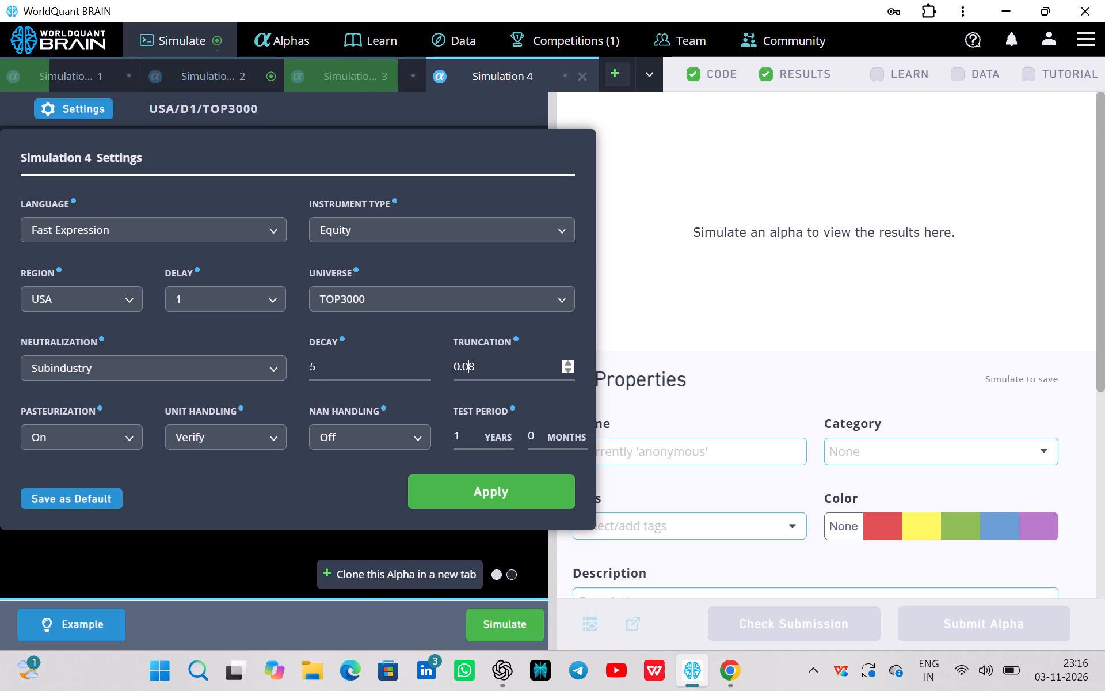
{"action": "key", "text": "Right"}
{"action": "key", "text": "BackSpace"}
{"action": "key", "text": "4"}
{"action": "left_click", "coordinate": [497, 498]}
{"action": "left_click", "coordinate": [500, 615]}
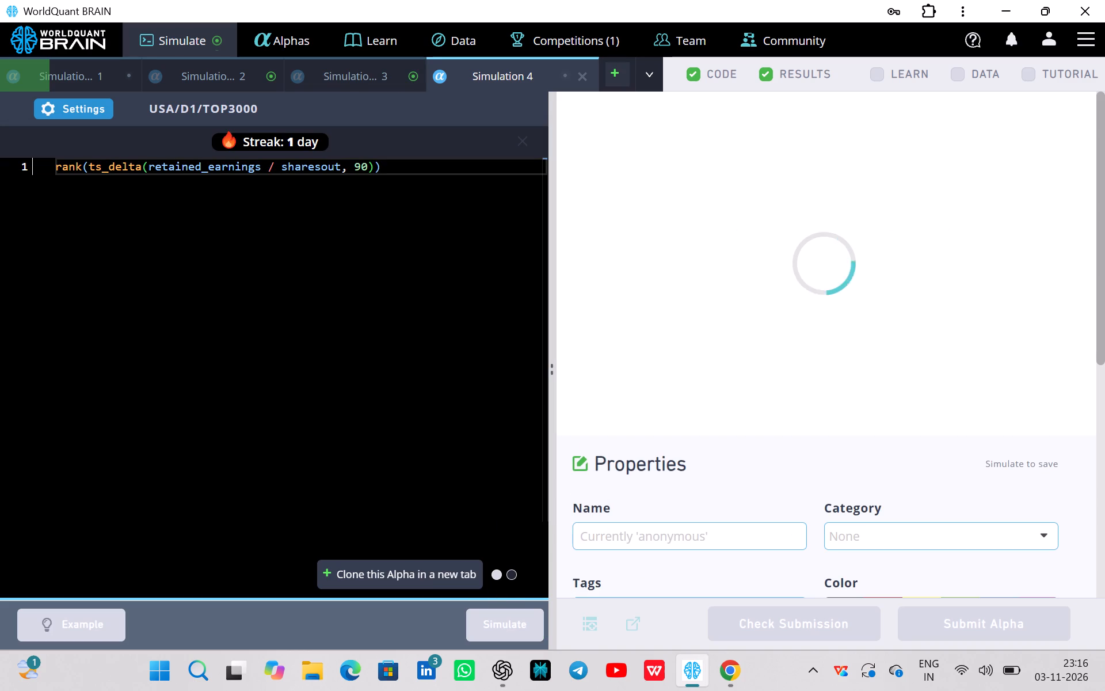
Show Simulation 3's test period and examine its IS summary and failed IS test.
{"action": "left_click", "coordinate": [343, 73]}
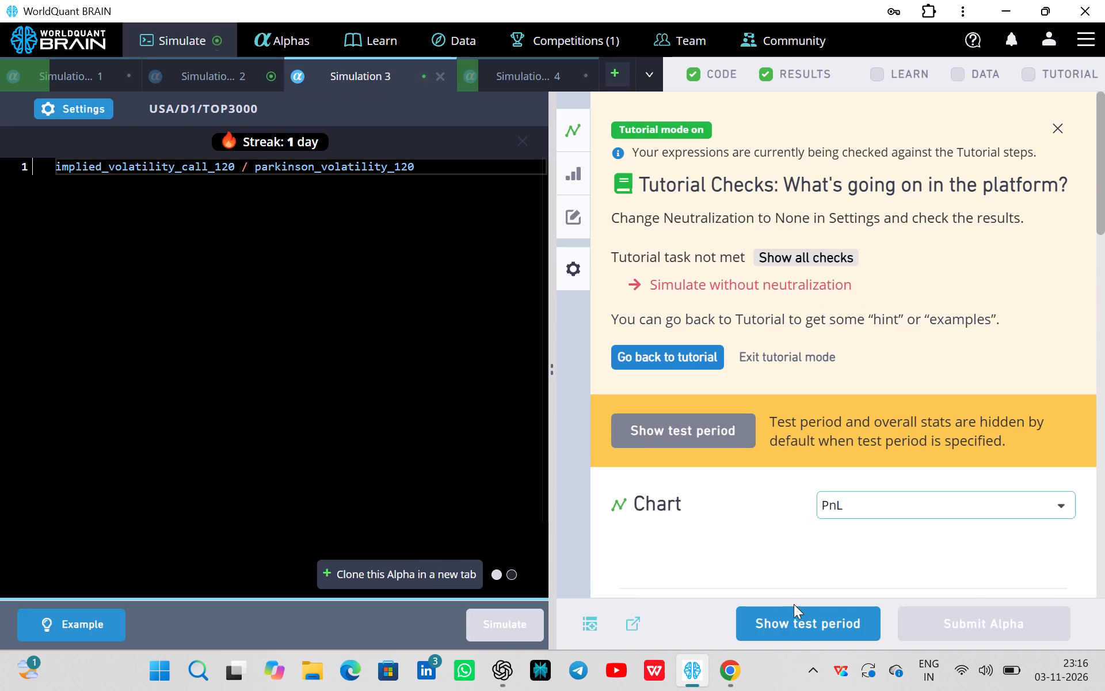
{"action": "left_click", "coordinate": [799, 620]}
{"action": "scroll", "coordinate": [792, 462], "scroll_direction": "down", "scroll_amount": 4}
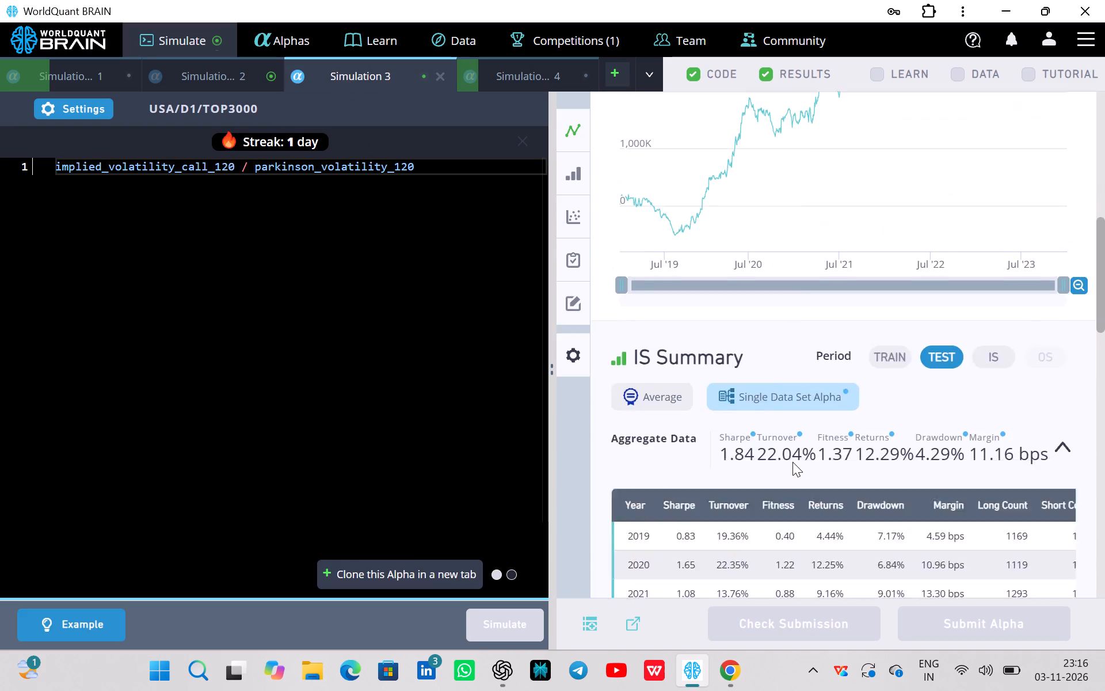
{"action": "scroll", "coordinate": [792, 462], "scroll_direction": "down", "scroll_amount": 3}
{"action": "left_click", "coordinate": [769, 571]}
{"action": "scroll", "coordinate": [769, 571], "scroll_direction": "down", "scroll_amount": 1}
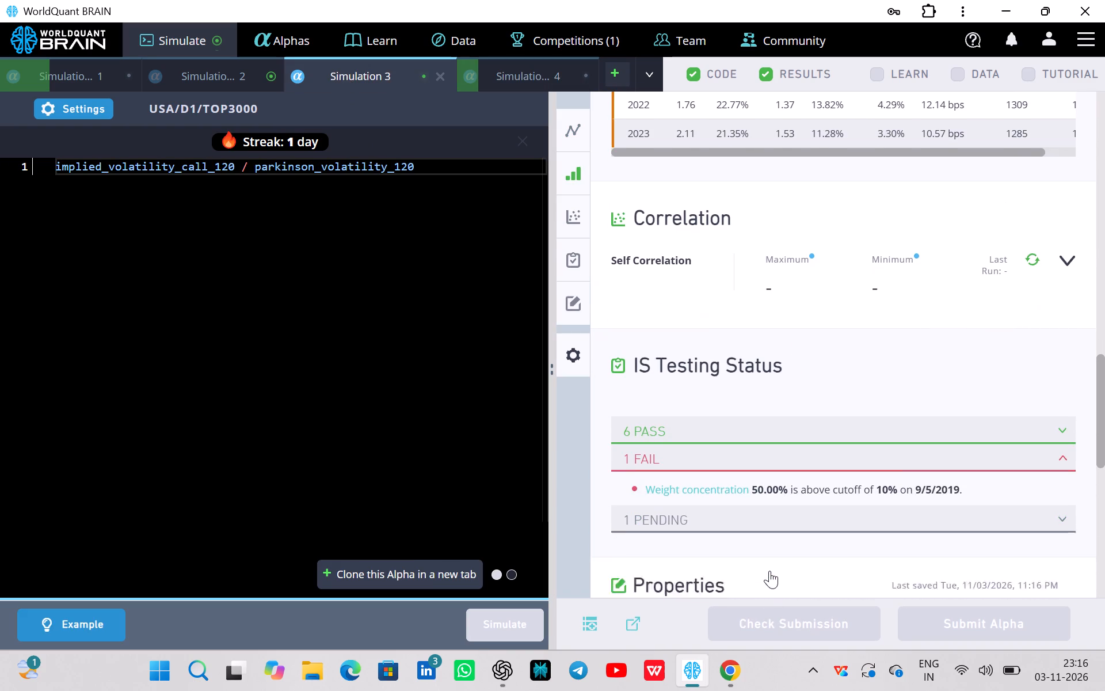
{"action": "scroll", "coordinate": [769, 571], "scroll_direction": "down", "scroll_amount": 1}
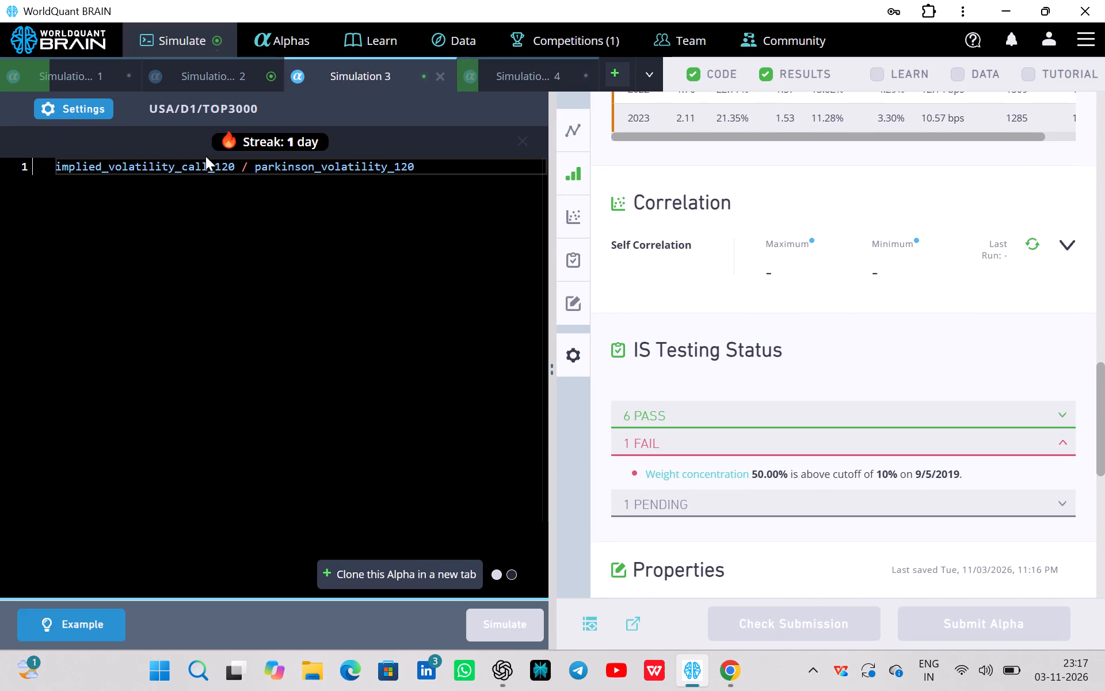
Change Simulation 3's expression to implied_volatility_call_60/ parkinson_volatility_60 and simulate the alpha again.
{"action": "left_click", "coordinate": [240, 168]}
{"action": "key", "text": "BackSpace"}
{"action": "key", "text": "BackSpace"}
{"action": "key", "text": "BackSpace"}
{"action": "key", "text": "BackSpace"}
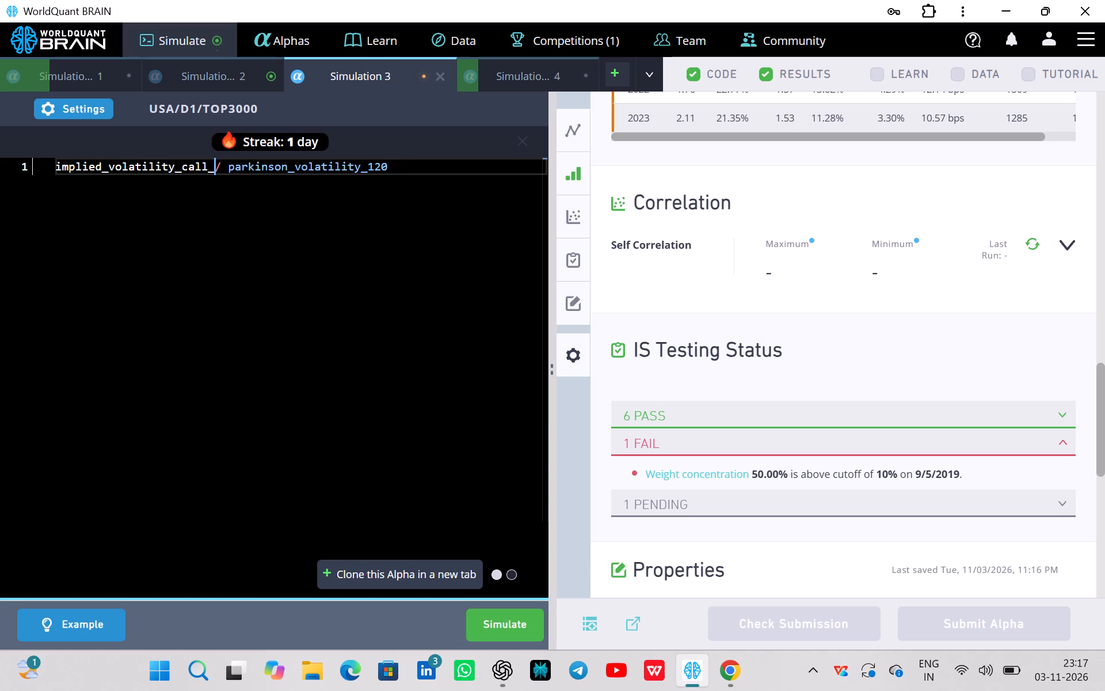
{"action": "type", "text": "60"}
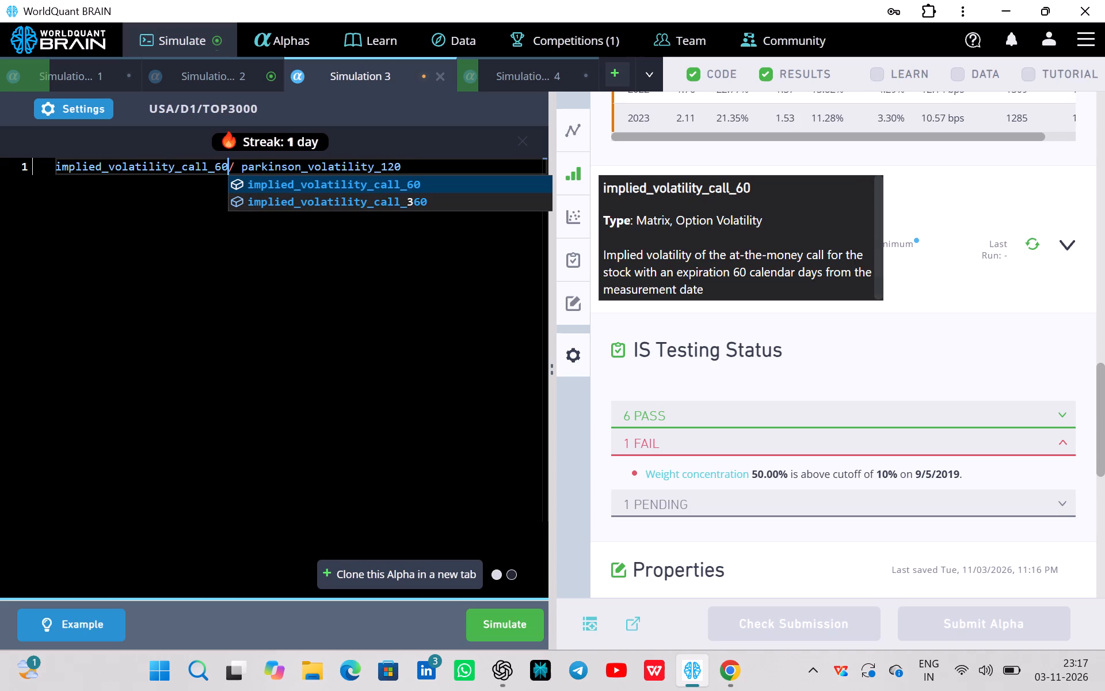
{"action": "left_click", "coordinate": [408, 160]}
{"action": "key", "text": "BackSpace"}
{"action": "key", "text": "BackSpace"}
{"action": "key", "text": "BackSpace"}
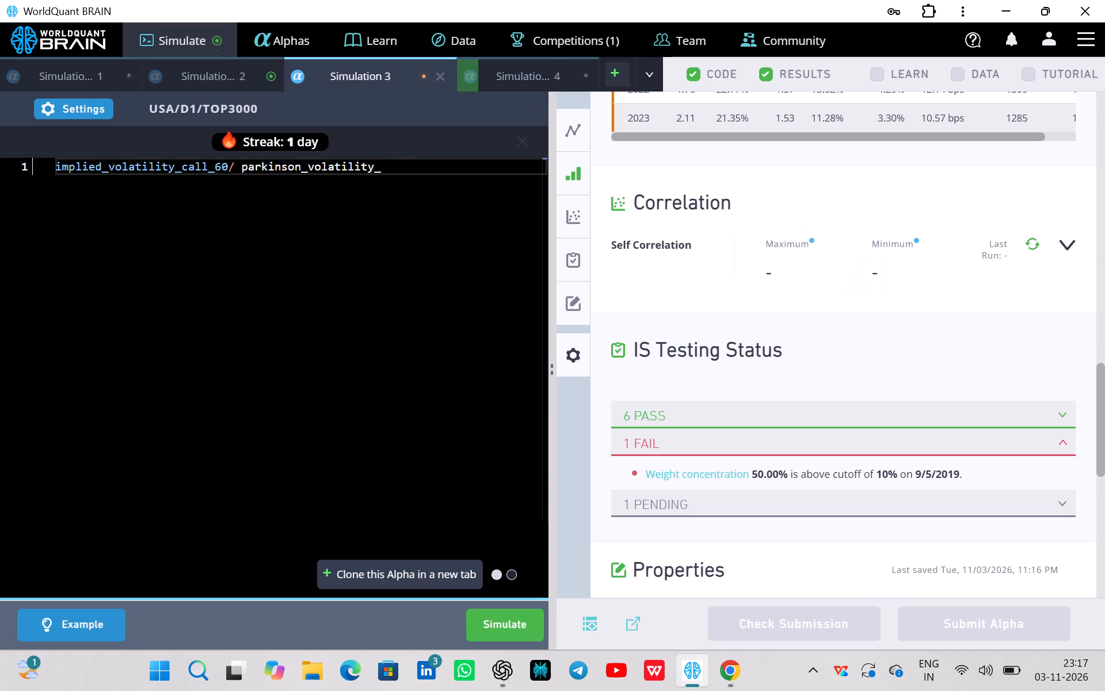
{"action": "type", "text": "60"}
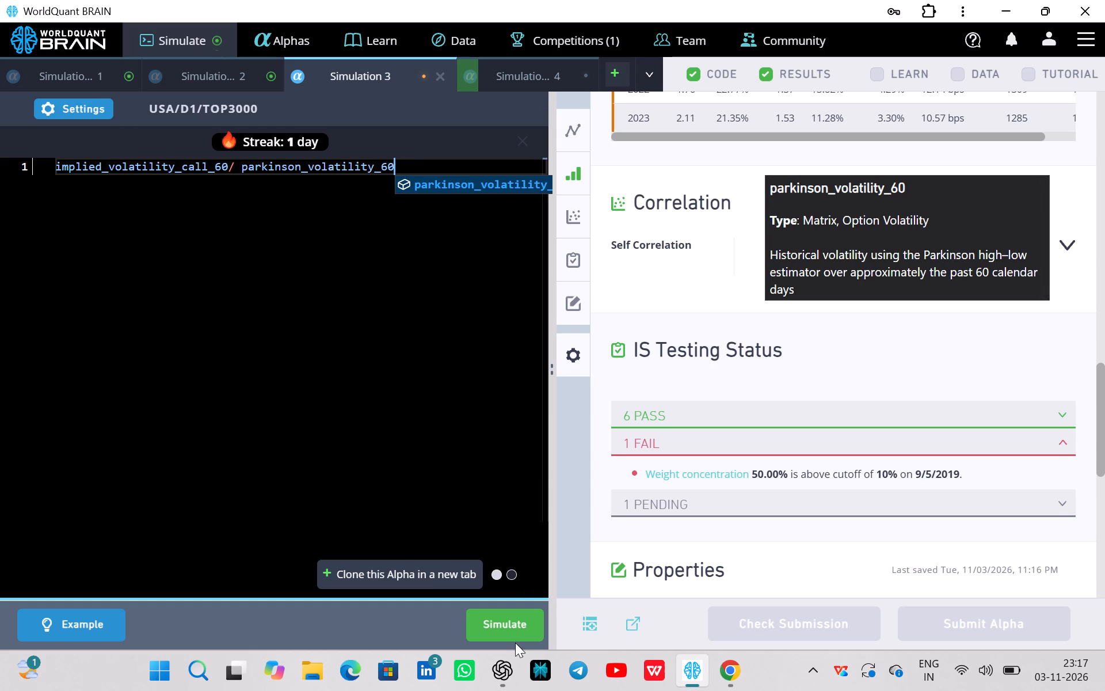
{"action": "left_click_drag", "start_coordinate": [515, 643], "coordinate": [519, 633]}
{"action": "left_click", "coordinate": [519, 633]}
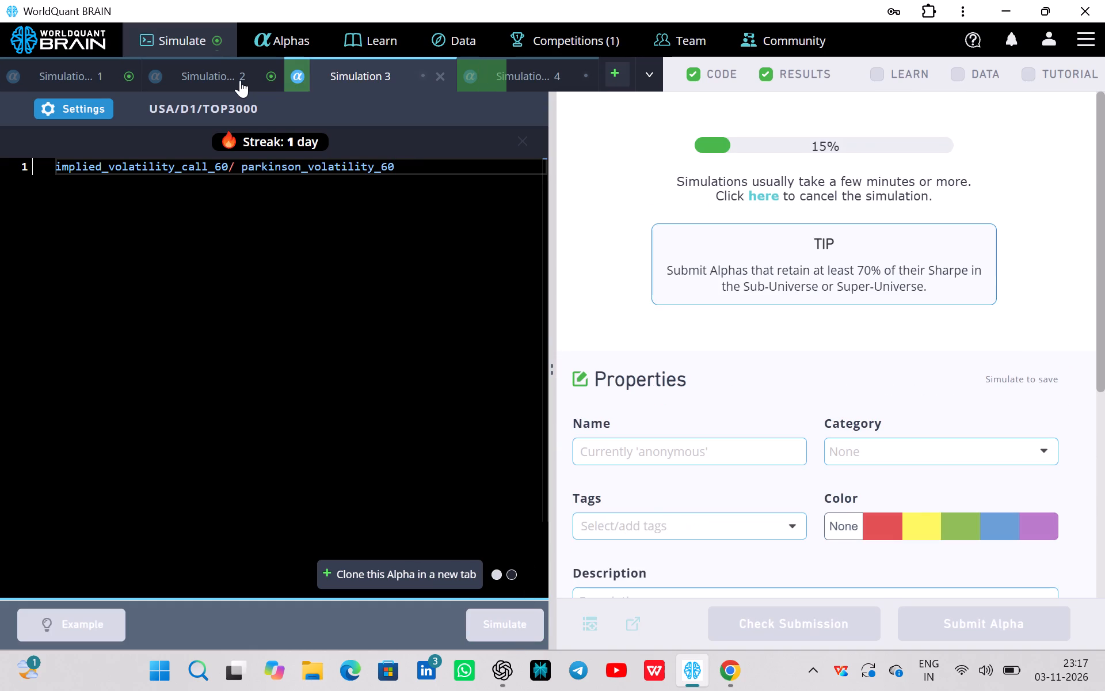
Show Simulation 2's test period and examine its IS summary and failed IS test.
{"action": "left_click", "coordinate": [240, 80]}
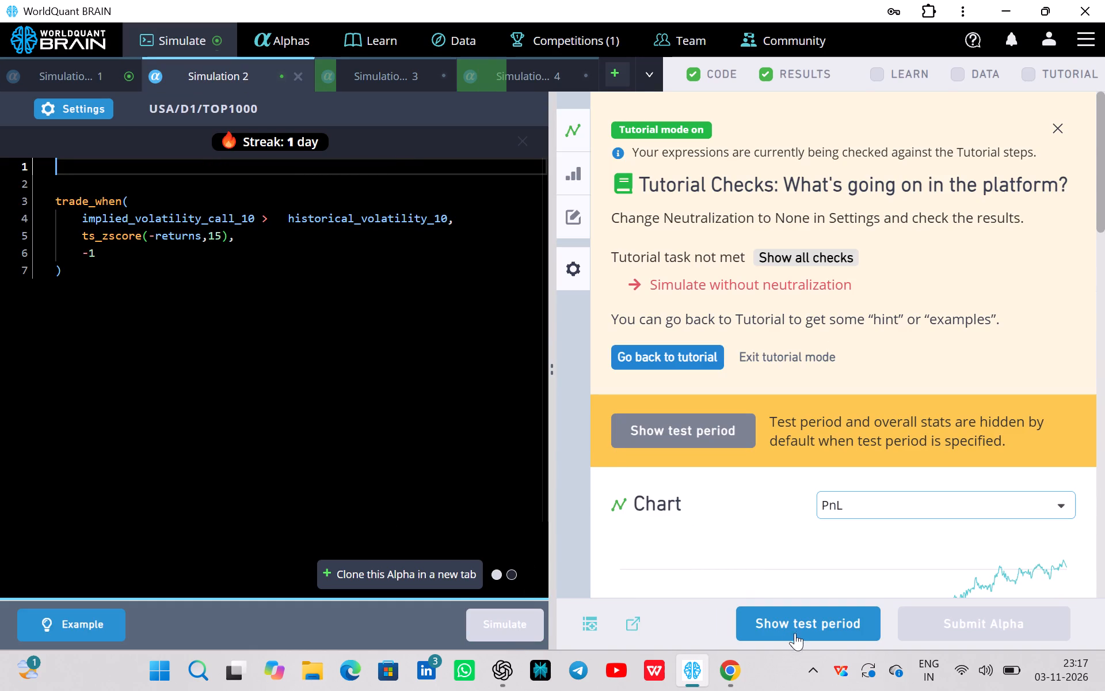
{"action": "left_click", "coordinate": [797, 629]}
{"action": "scroll", "coordinate": [820, 386], "scroll_direction": "down", "scroll_amount": 1}
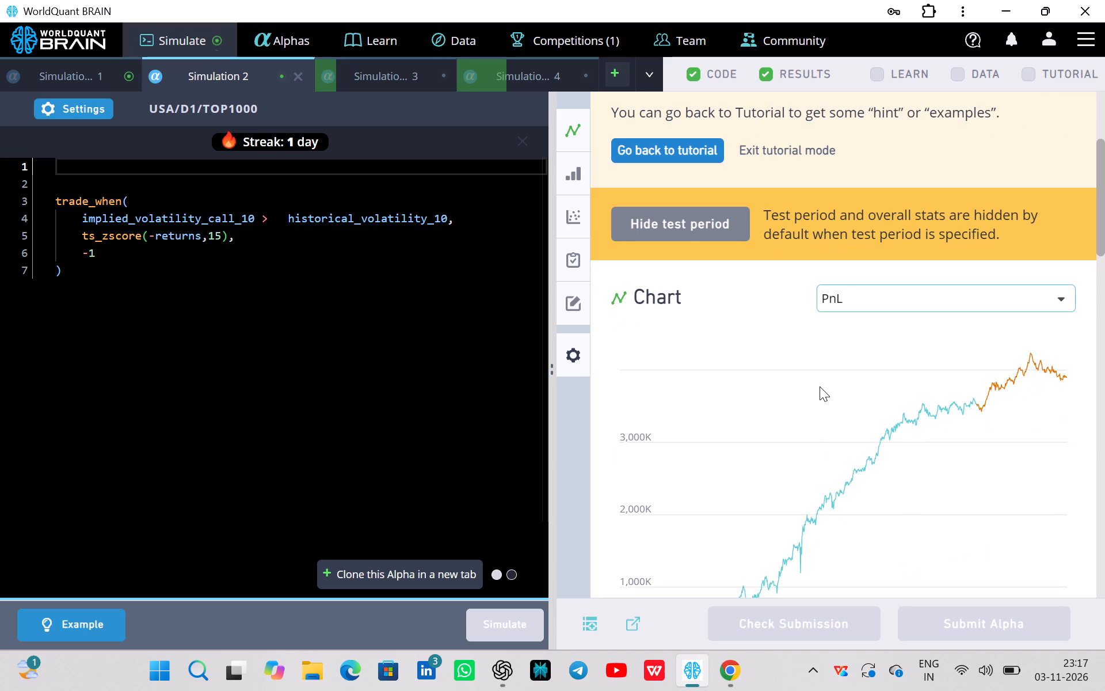
{"action": "scroll", "coordinate": [820, 386], "scroll_direction": "down", "scroll_amount": 4}
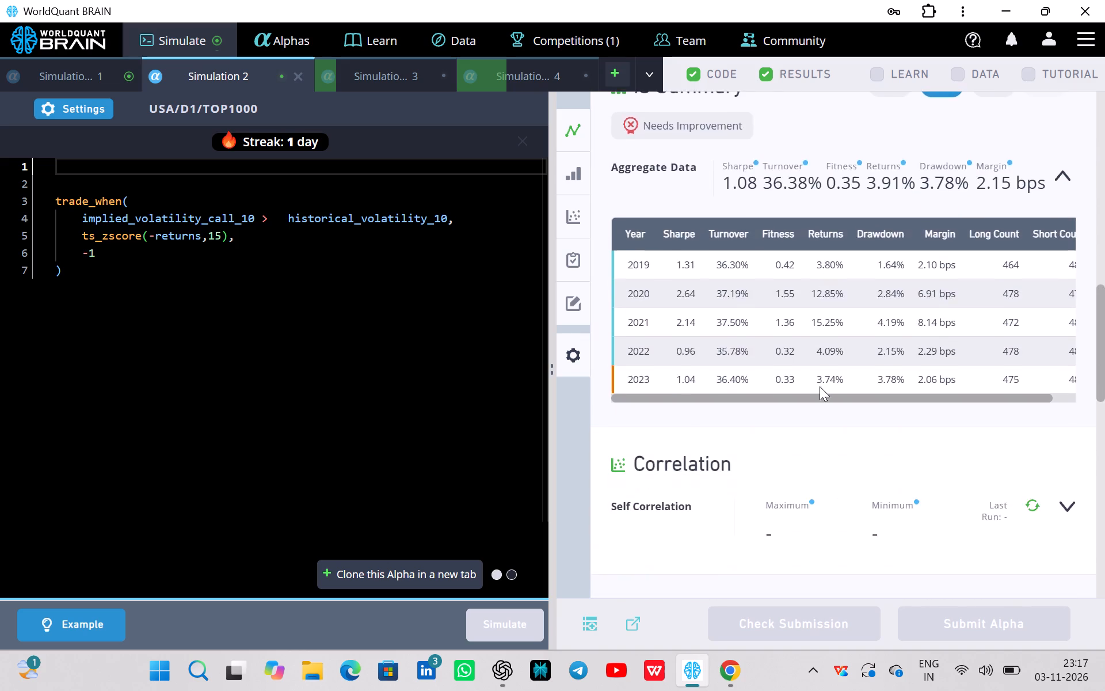
{"action": "scroll", "coordinate": [820, 386], "scroll_direction": "down", "scroll_amount": 3}
{"action": "left_click", "coordinate": [797, 360]}
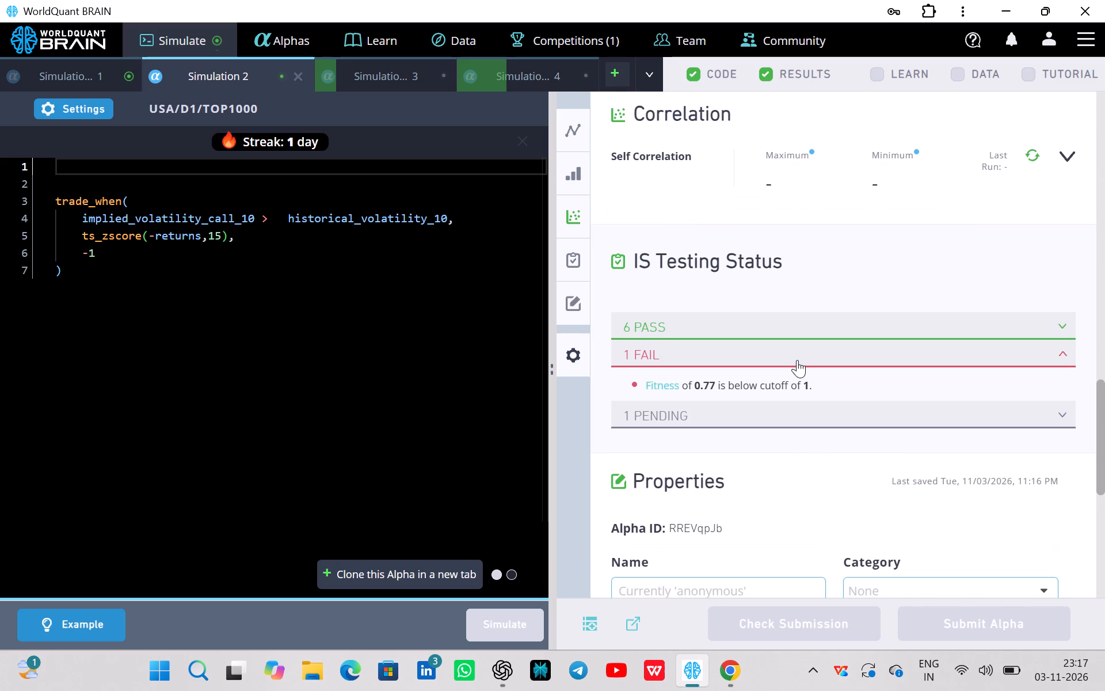
Set Simulation 2's universe to TOP2000 and its test period to 2 years, and simulate the alpha again.
{"action": "left_click", "coordinate": [91, 107]}
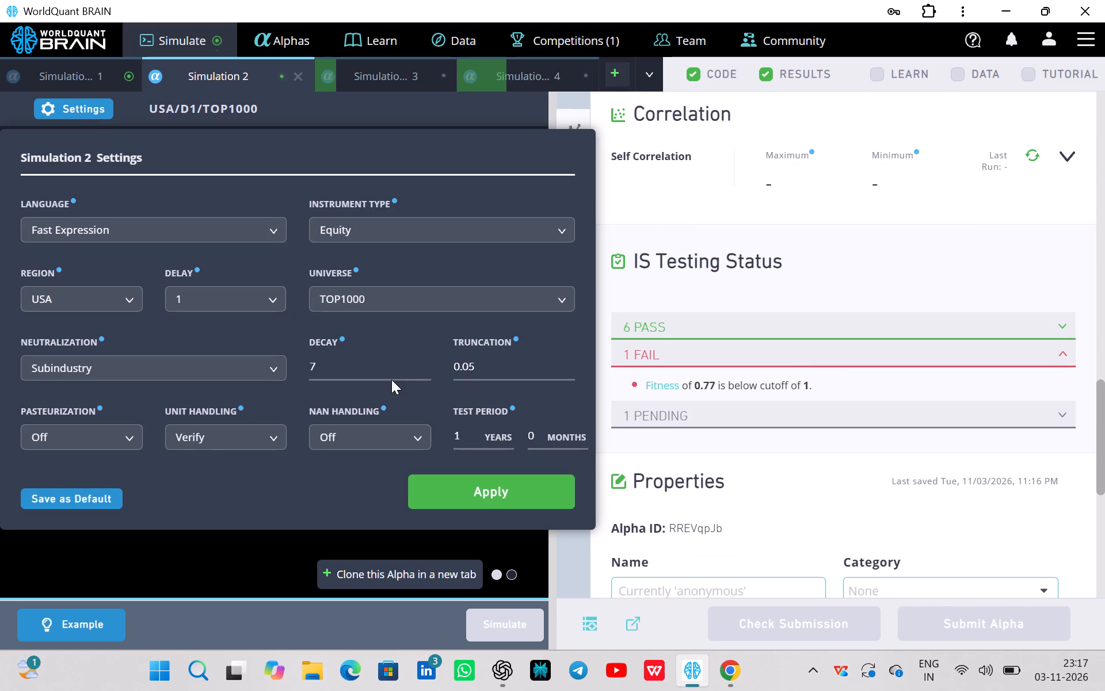
{"action": "left_click", "coordinate": [381, 298]}
{"action": "left_click", "coordinate": [371, 344]}
{"action": "left_click", "coordinate": [467, 435]}
{"action": "key", "text": "BackSpace"}
{"action": "key", "text": "2"}
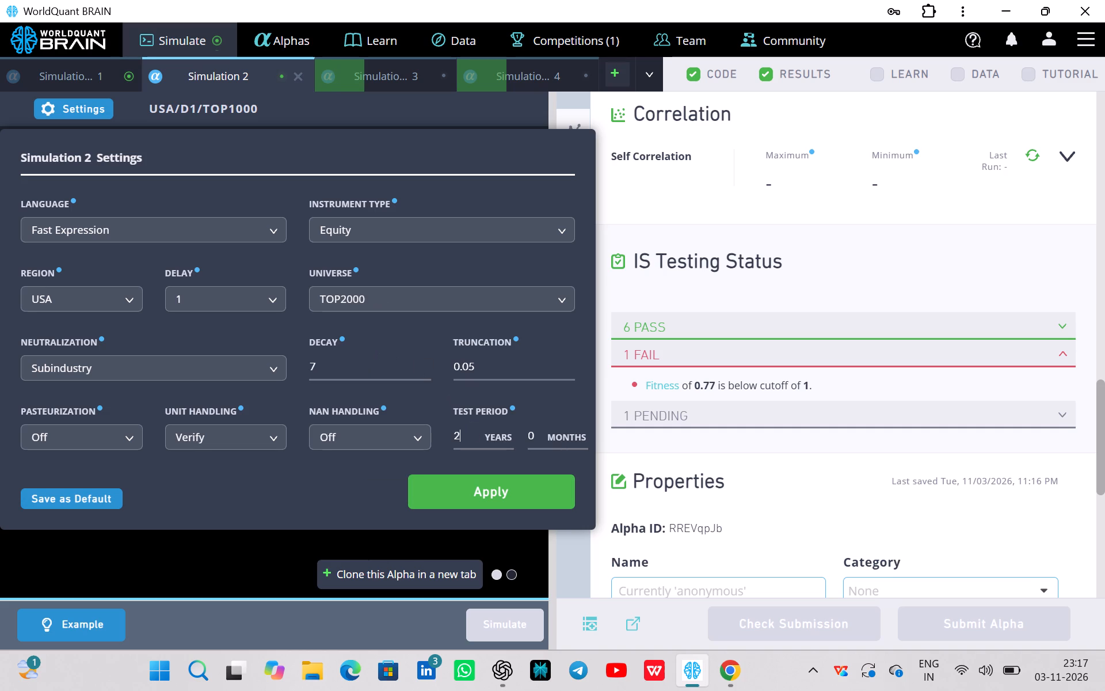
{"action": "left_click", "coordinate": [500, 485]}
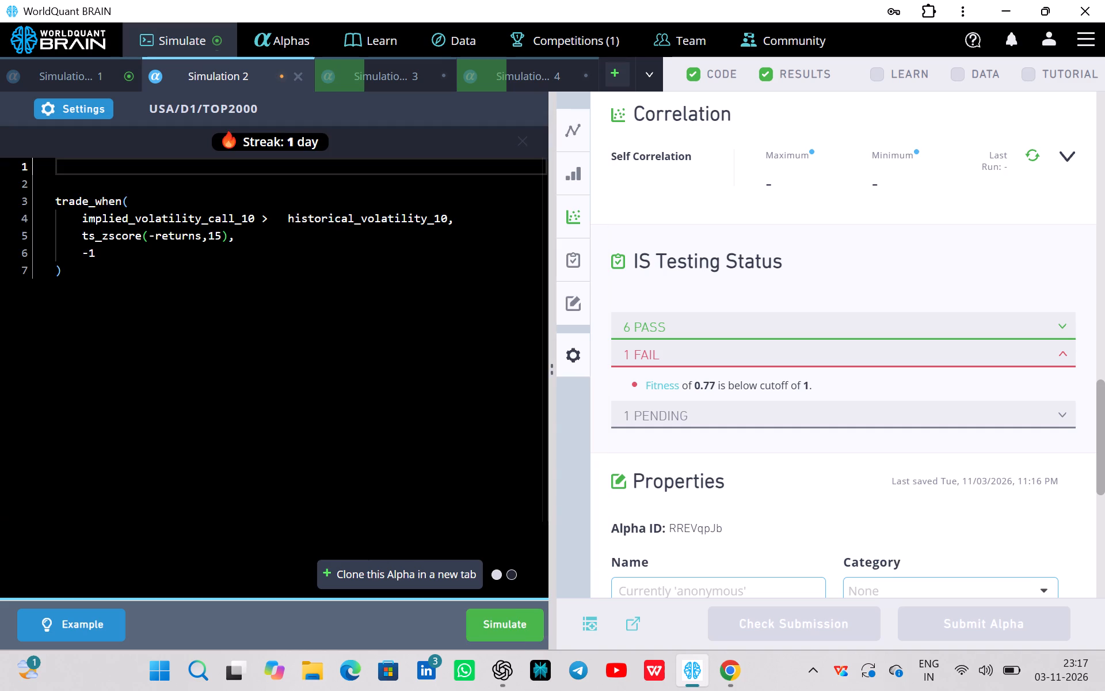
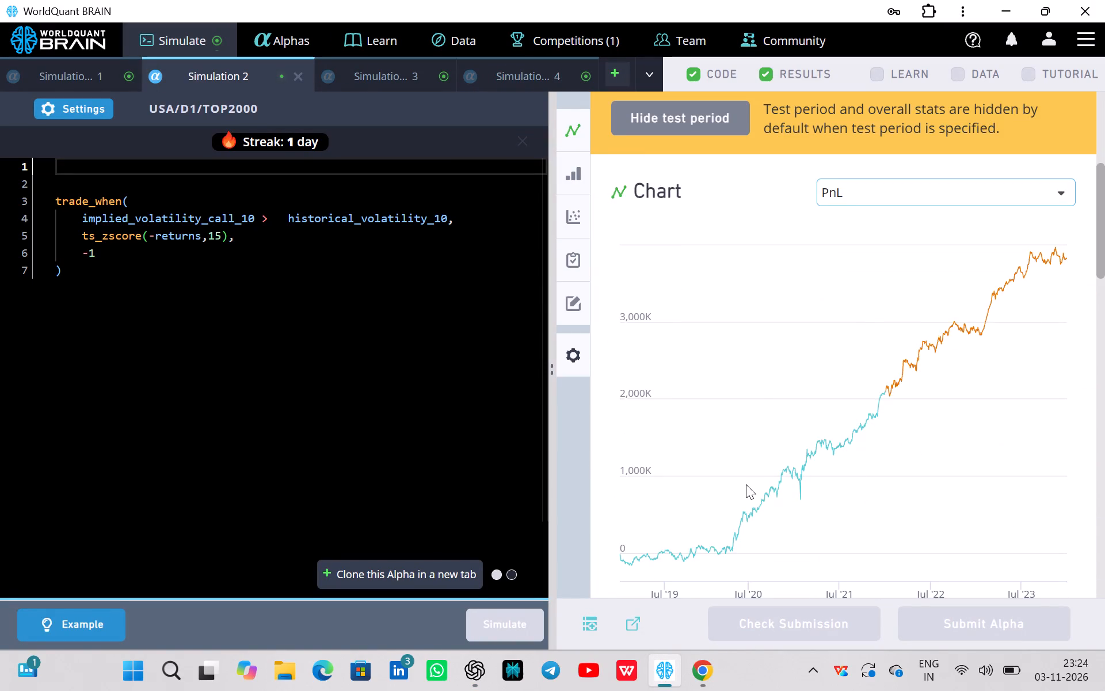
{"action": "scroll", "coordinate": [746, 484], "scroll_direction": "down", "scroll_amount": 6}
{"action": "left_click", "coordinate": [746, 484]}
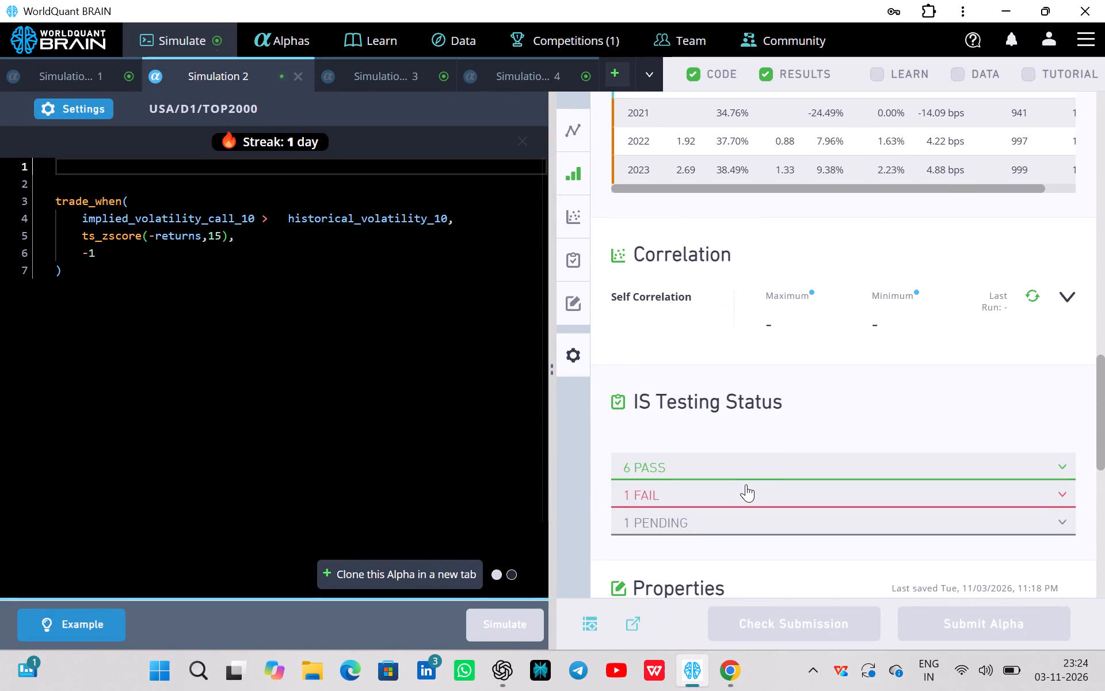
{"action": "left_click", "coordinate": [746, 484]}
Set Simulation 2's test period to 3 years and apply the settings.
{"action": "left_click", "coordinate": [86, 101]}
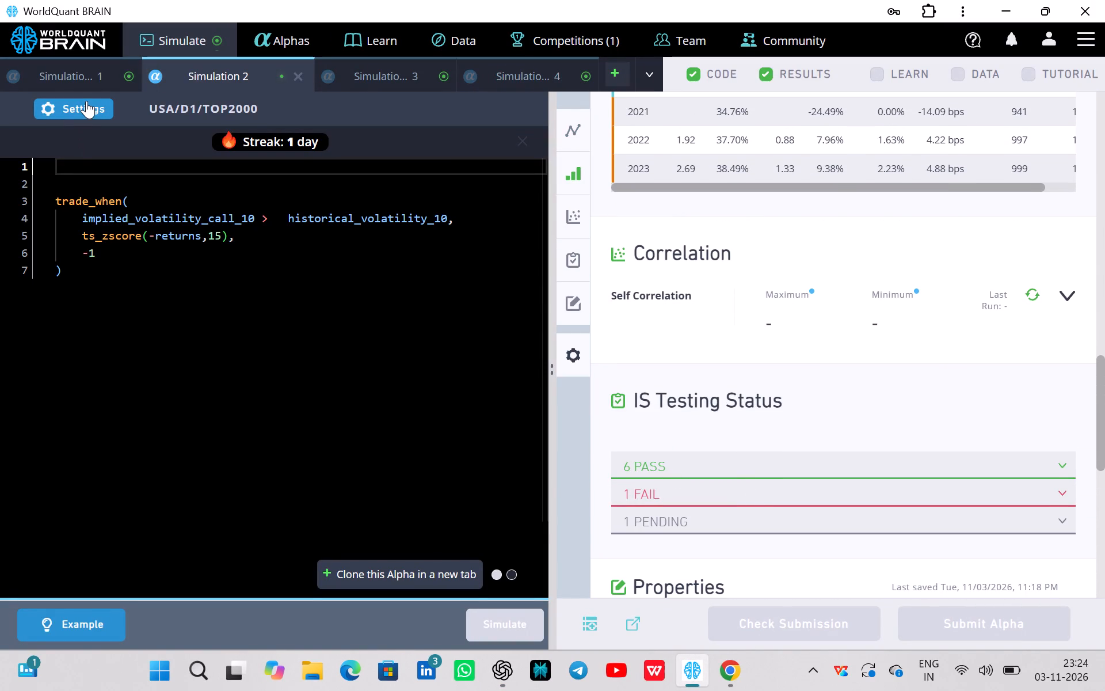
{"action": "left_click_drag", "start_coordinate": [463, 435], "coordinate": [408, 435]}
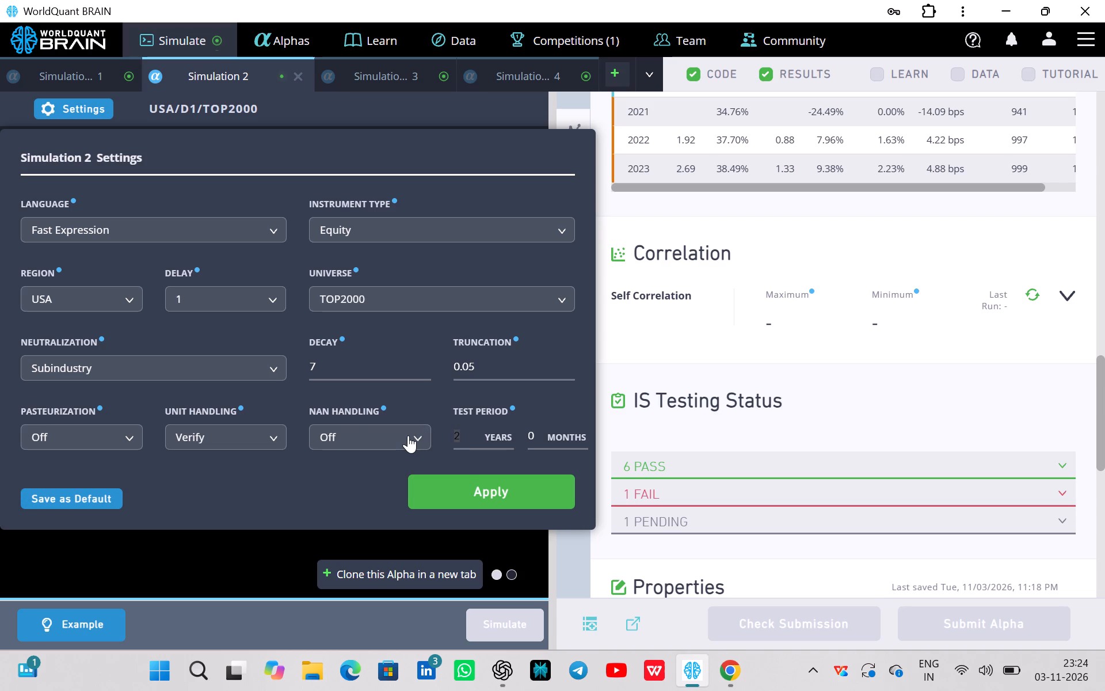
{"action": "key", "text": "3"}
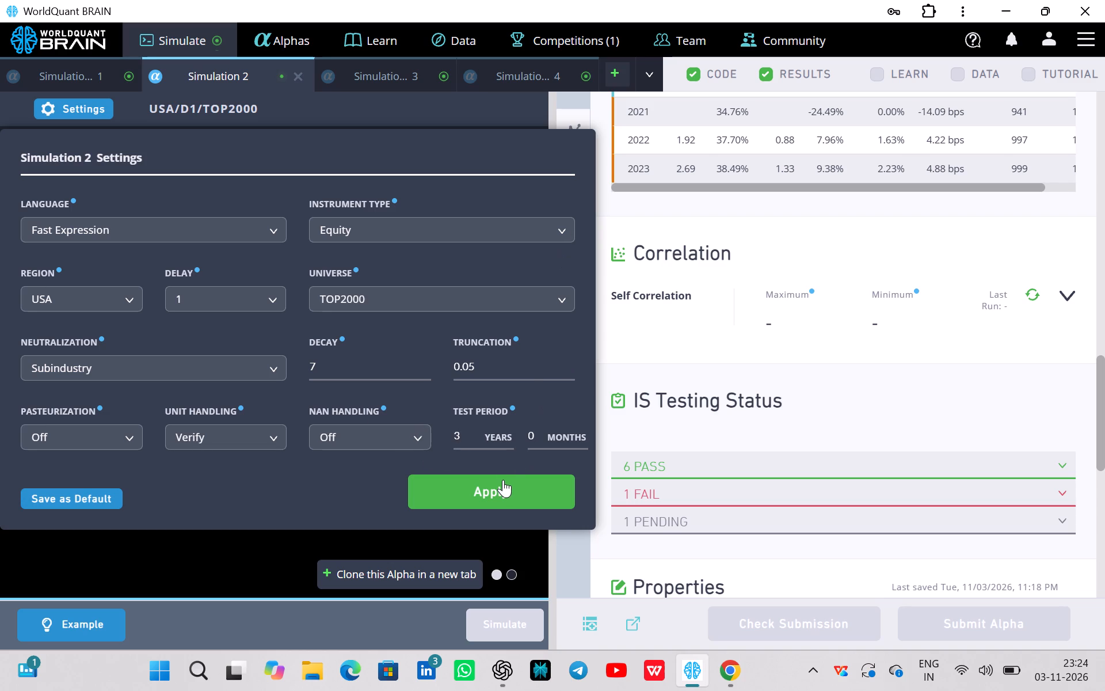
{"action": "left_click", "coordinate": [503, 480]}
Show Simulation 1's test period and examine its failed IS test.
{"action": "left_click", "coordinate": [102, 76]}
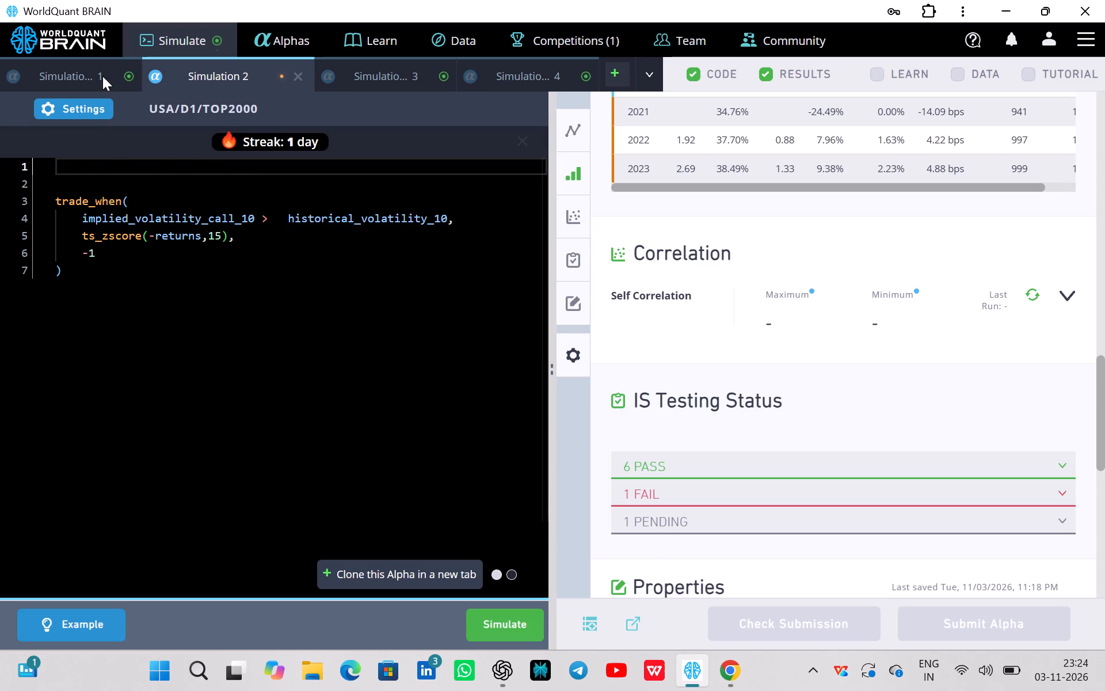
{"action": "left_click", "coordinate": [762, 621]}
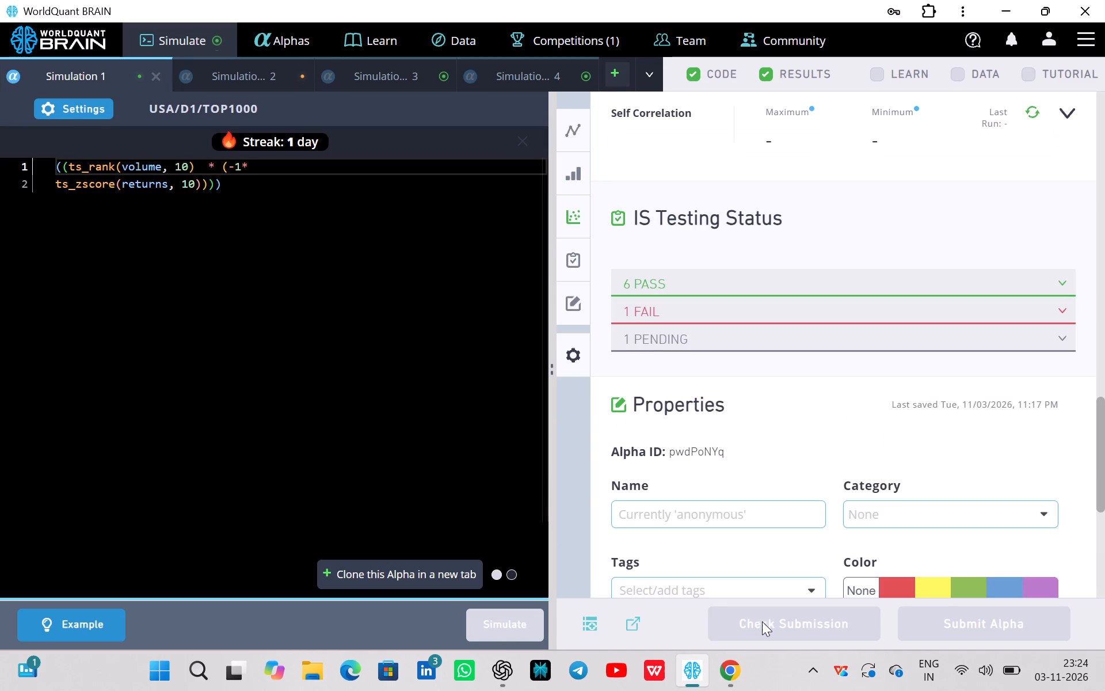
{"action": "left_click", "coordinate": [653, 309]}
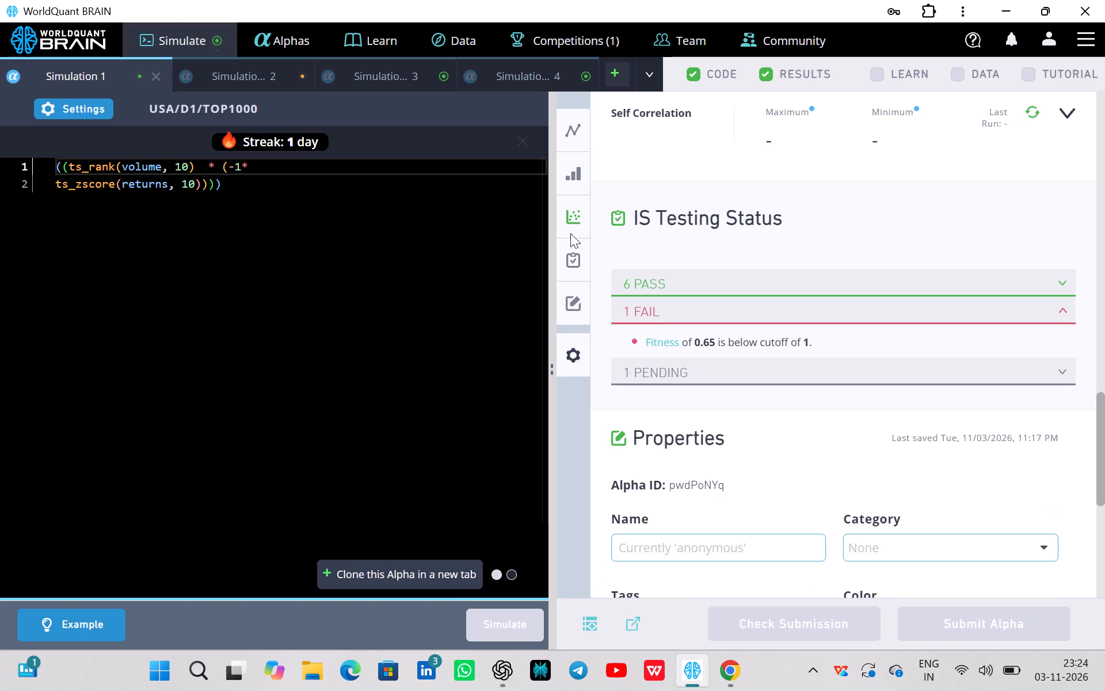
Show Simulation 3's test period and examine its failed IS tests.
{"action": "left_click", "coordinate": [425, 69]}
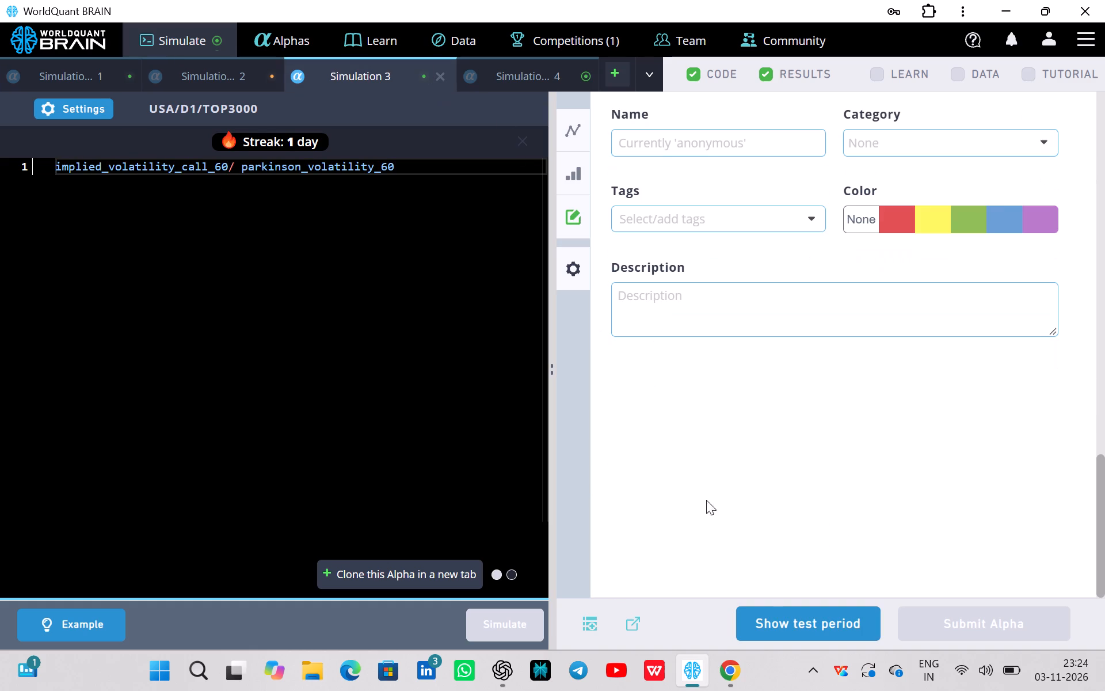
{"action": "left_click", "coordinate": [759, 603]}
{"action": "left_click", "coordinate": [761, 614]}
{"action": "left_click", "coordinate": [666, 303]}
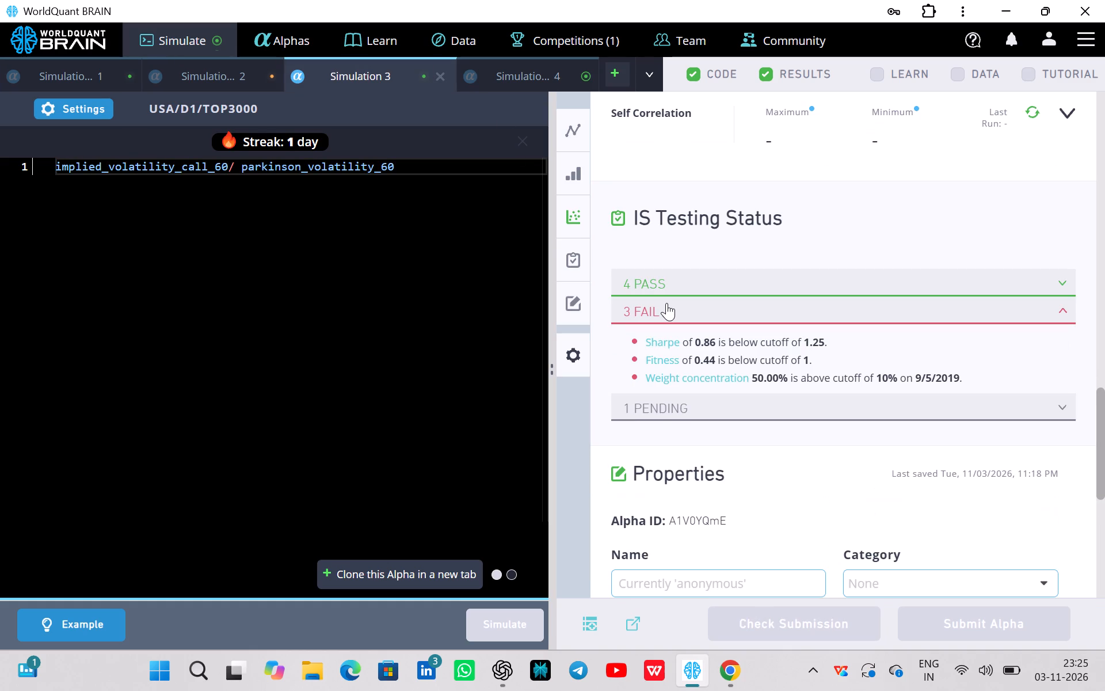
{"action": "left_click", "coordinate": [666, 303]}
Change Simulation 3's expression to implied_volatility_call_150/ parkinson_volatility_150.
{"action": "left_click", "coordinate": [405, 177]}
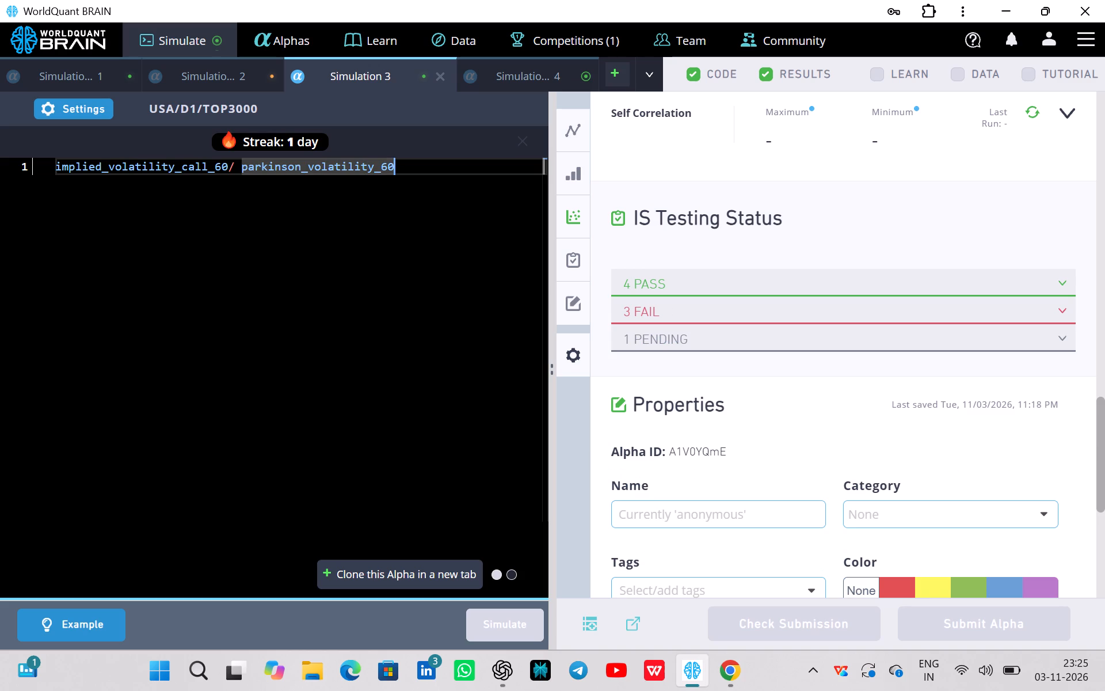
{"action": "key", "text": "BackSpace"}
{"action": "key", "text": "BackSpace"}
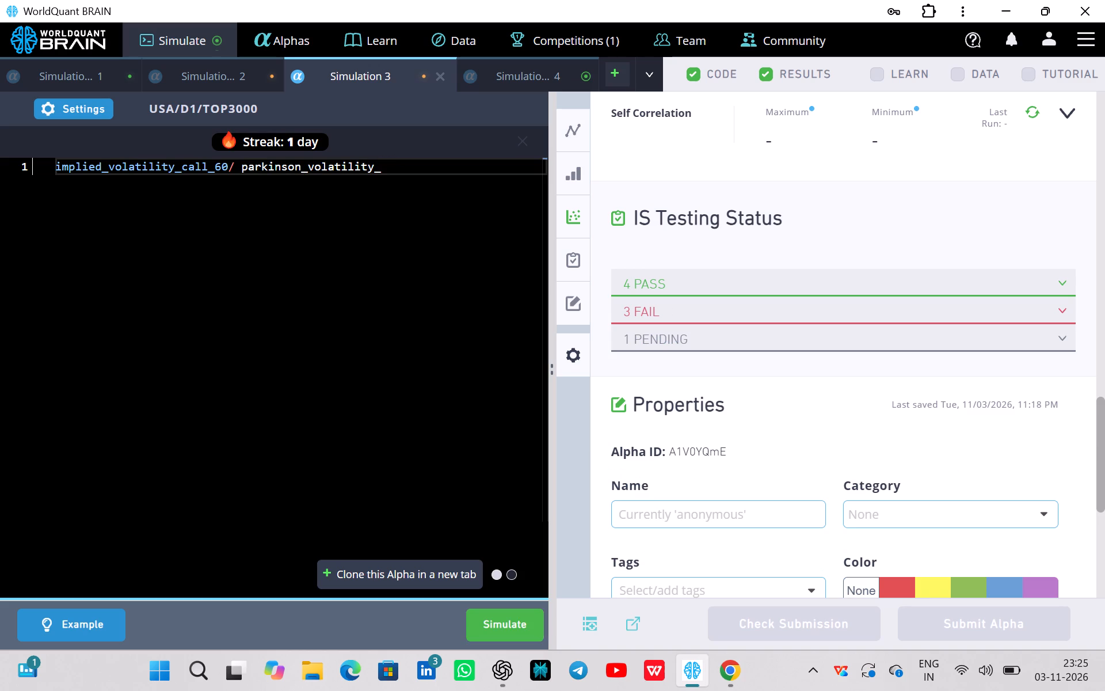
{"action": "key", "text": "1"}
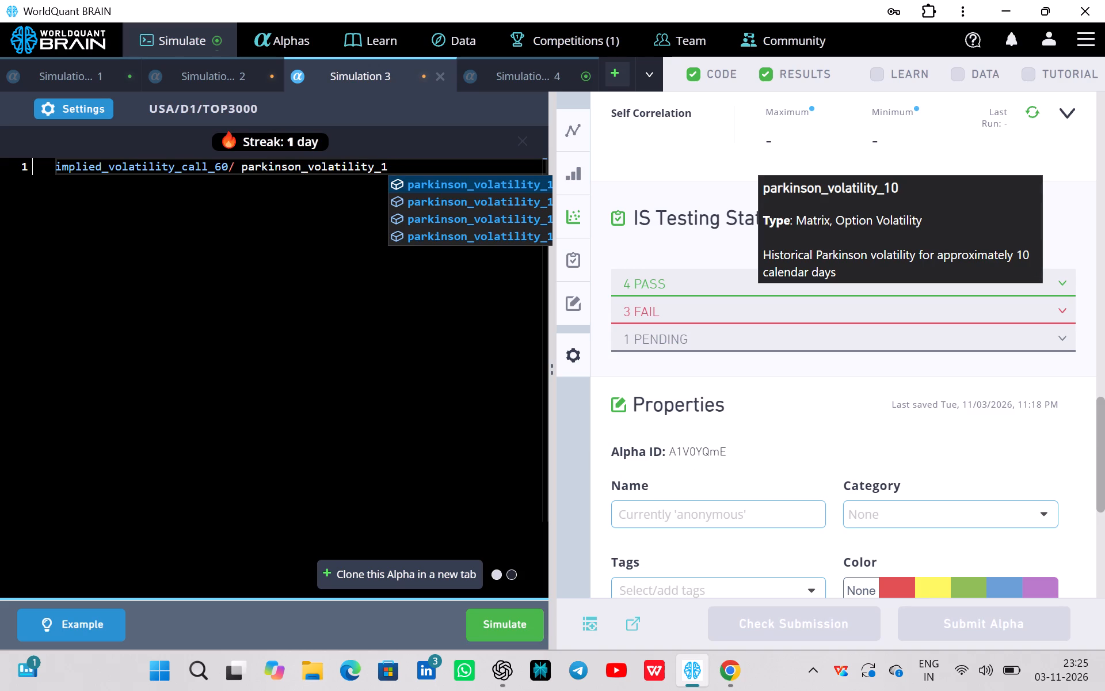
{"action": "left_click", "coordinate": [226, 165]}
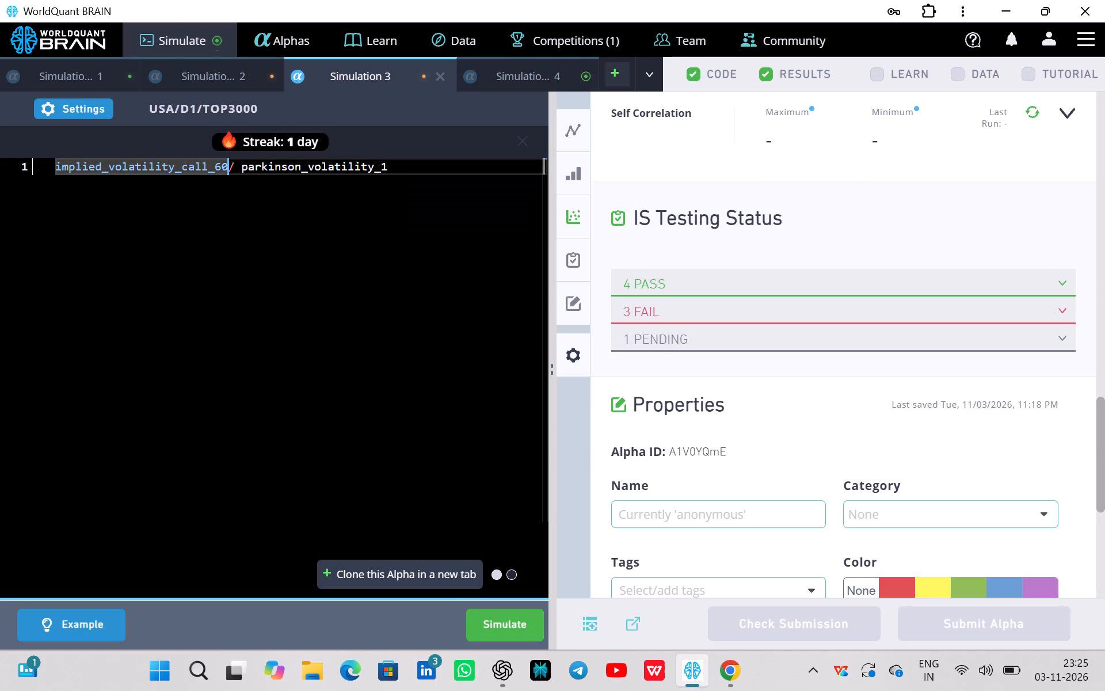
{"action": "left_click", "coordinate": [226, 165]}
{"action": "key", "text": "BackSpace"}
{"action": "key", "text": "BackSpace"}
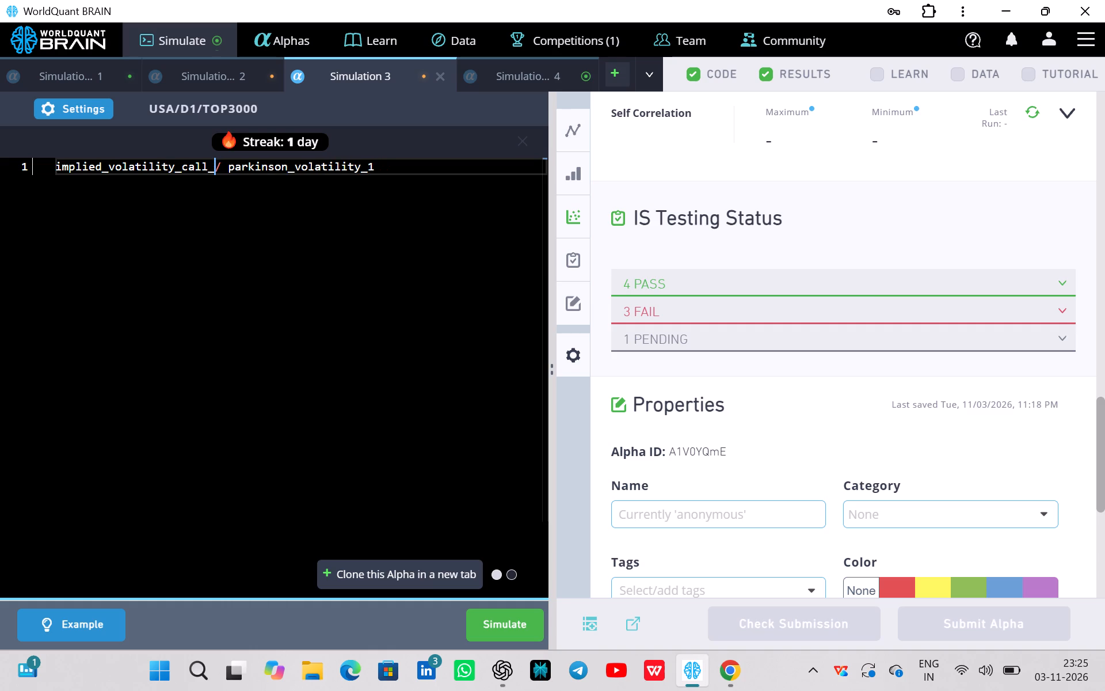
{"action": "key", "text": "1"}
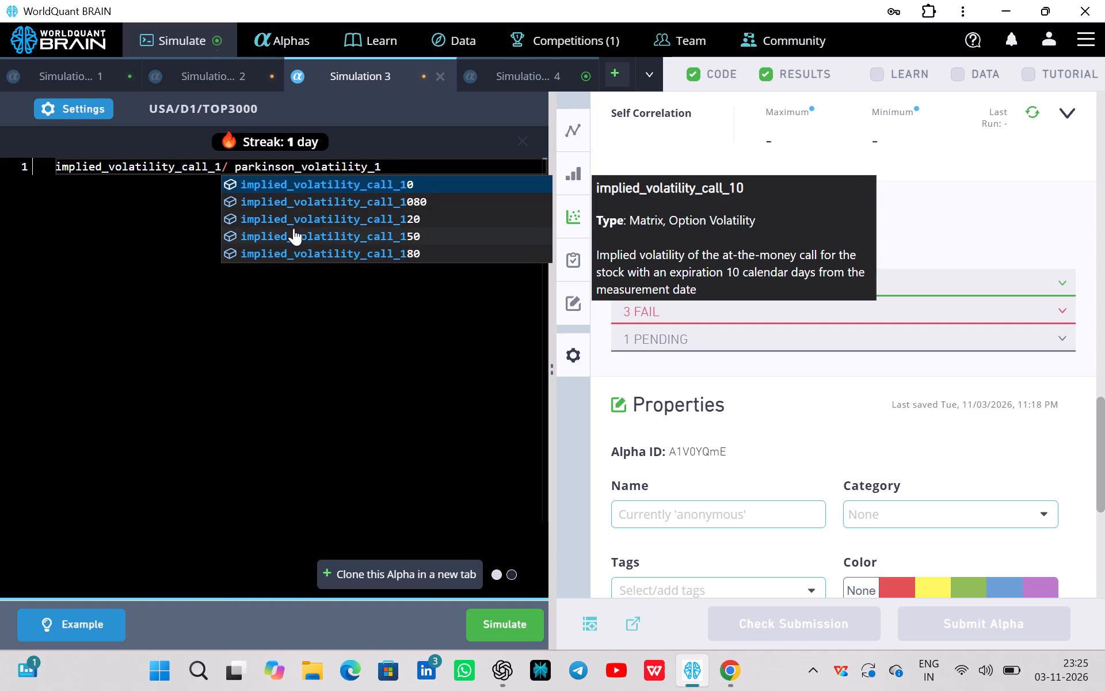
{"action": "left_click", "coordinate": [293, 229]}
{"action": "left_click", "coordinate": [416, 165]}
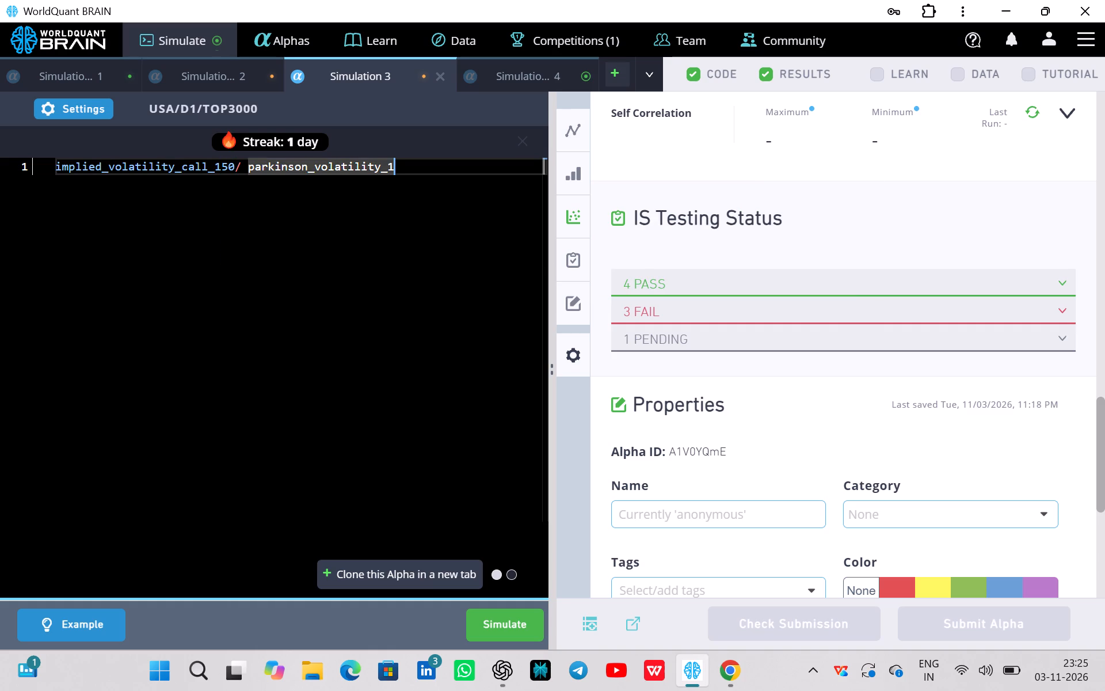
{"action": "type", "text": "50"}
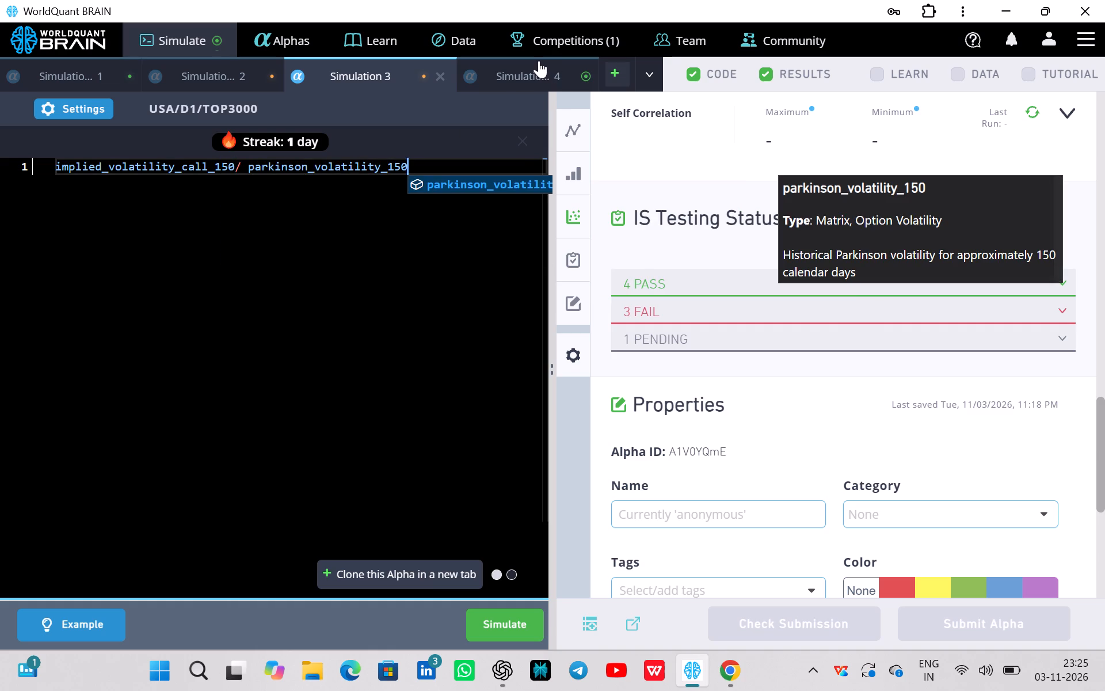
Show Simulation 4's test period and examine its failed IS tests.
{"action": "left_click", "coordinate": [539, 60]}
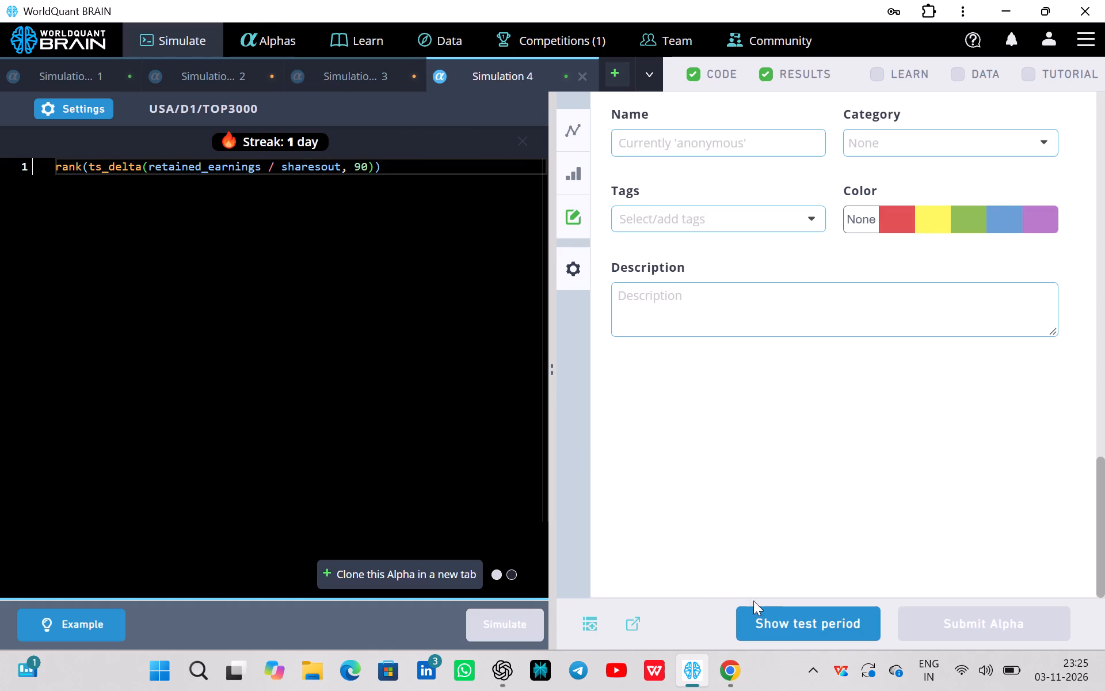
{"action": "left_click", "coordinate": [764, 612]}
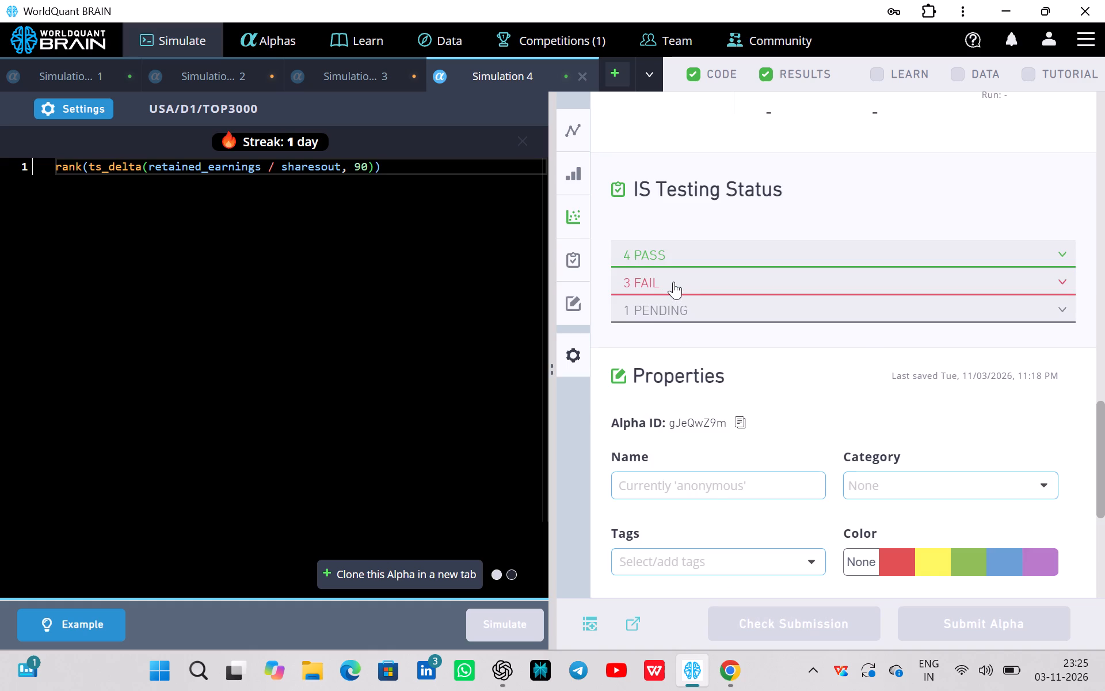
{"action": "left_click", "coordinate": [673, 282]}
{"action": "left_click", "coordinate": [673, 282]}
{"action": "scroll", "coordinate": [429, 194], "scroll_direction": "up", "scroll_amount": 2}
Close the WorldQuant BRAIN app, leaving without saving the pending changes.
{"action": "left_click", "coordinate": [1104, 0]}
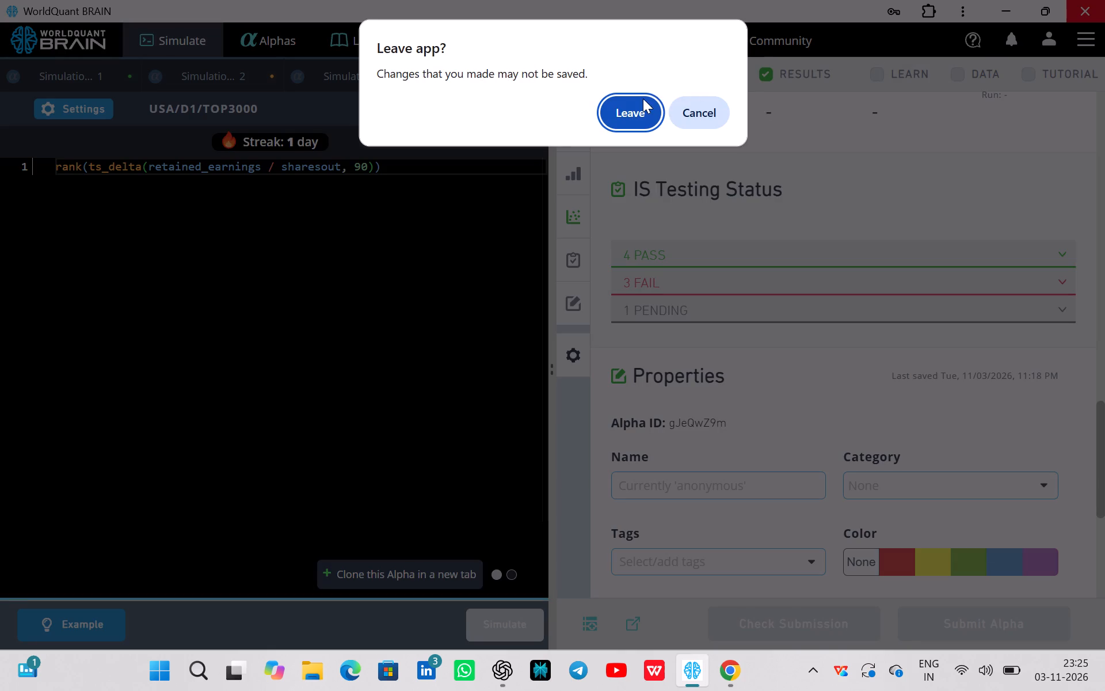
{"action": "left_click", "coordinate": [643, 98]}
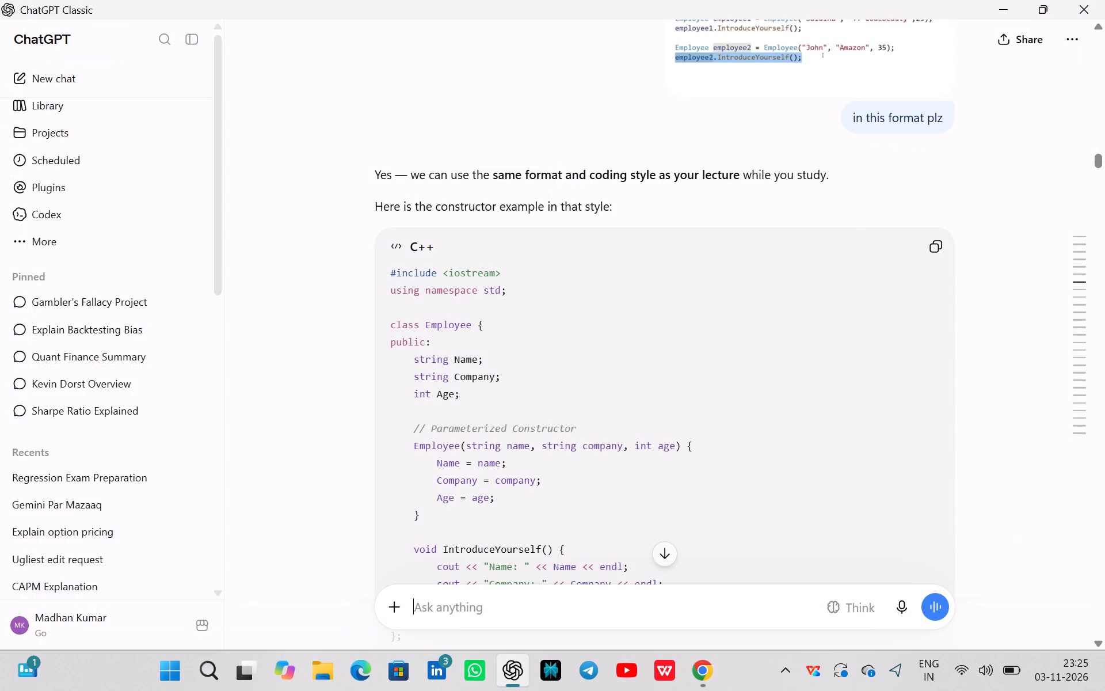
Minimize ChatGPT and close the Chrome window showing the Alpha Examples for Beginners post.
{"action": "left_click", "coordinate": [1002, 0]}
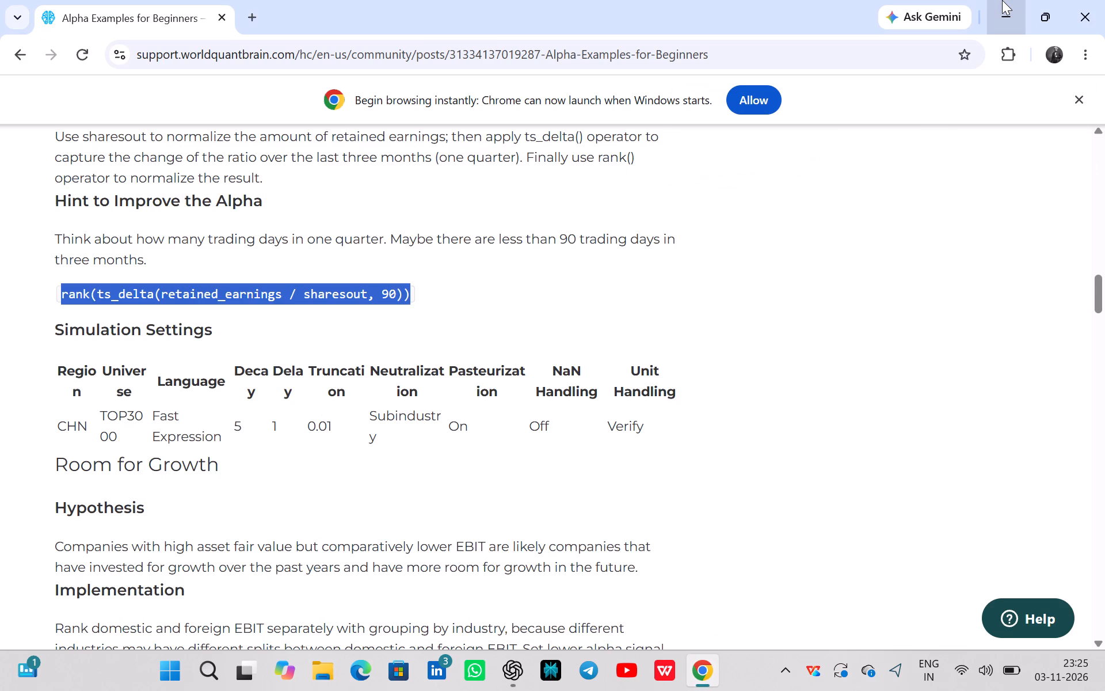
{"action": "left_click", "coordinate": [1002, 0]}
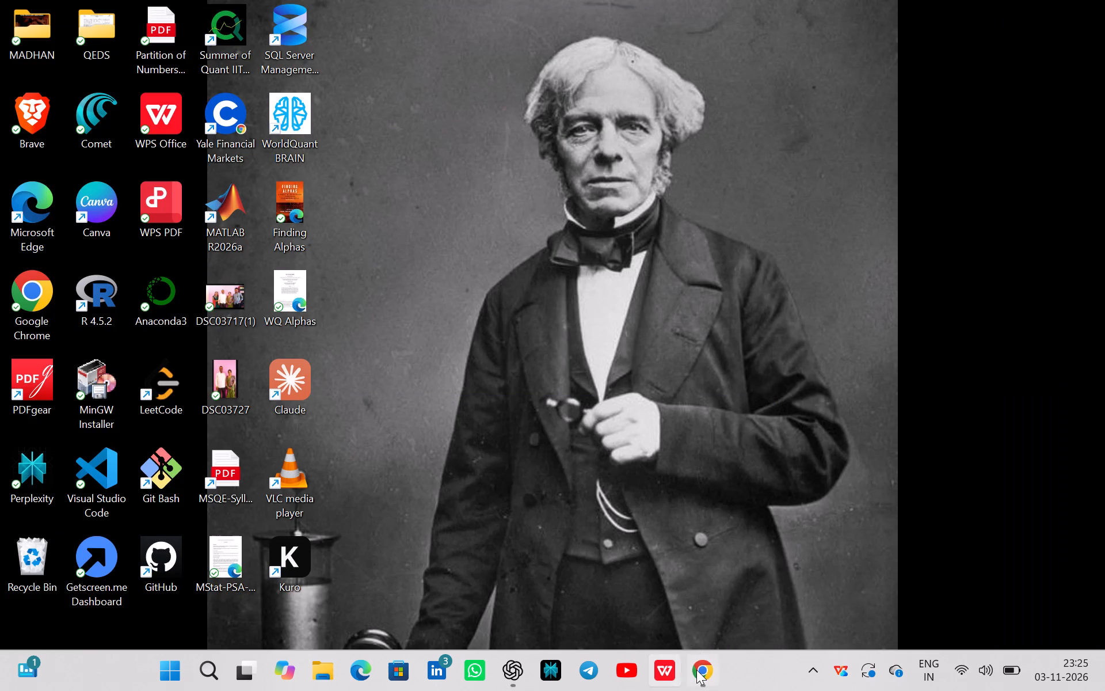
{"action": "left_click", "coordinate": [732, 665]}
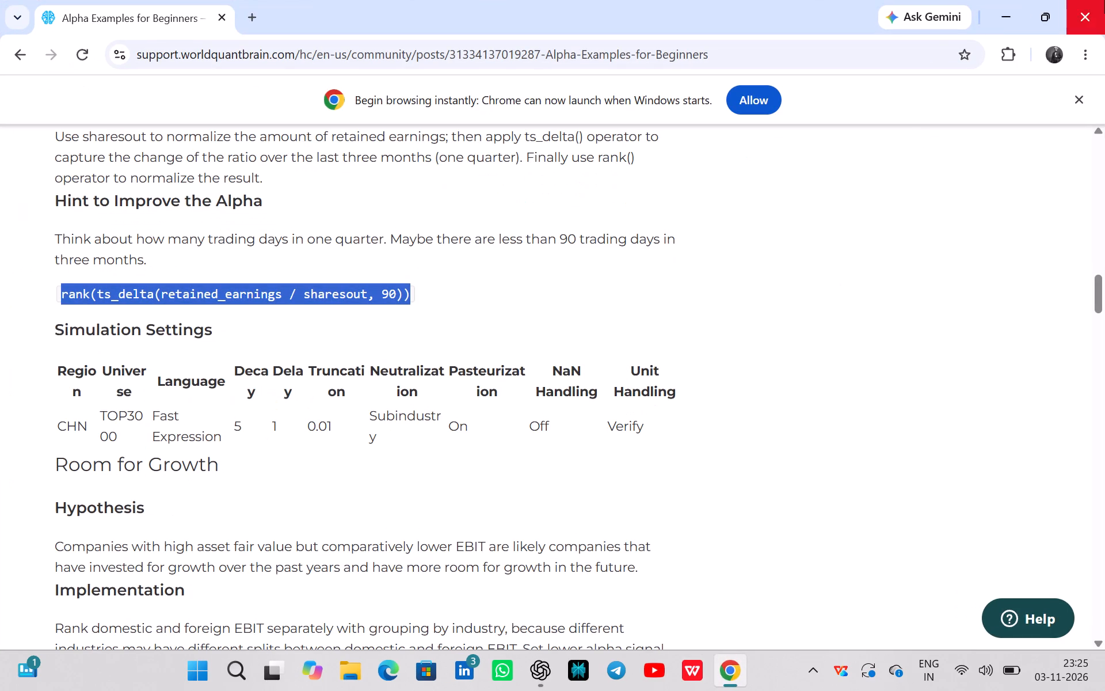
{"action": "left_click", "coordinate": [1104, 0]}
Launch Kuro from the desktop.
{"action": "double_click", "coordinate": [309, 556]}
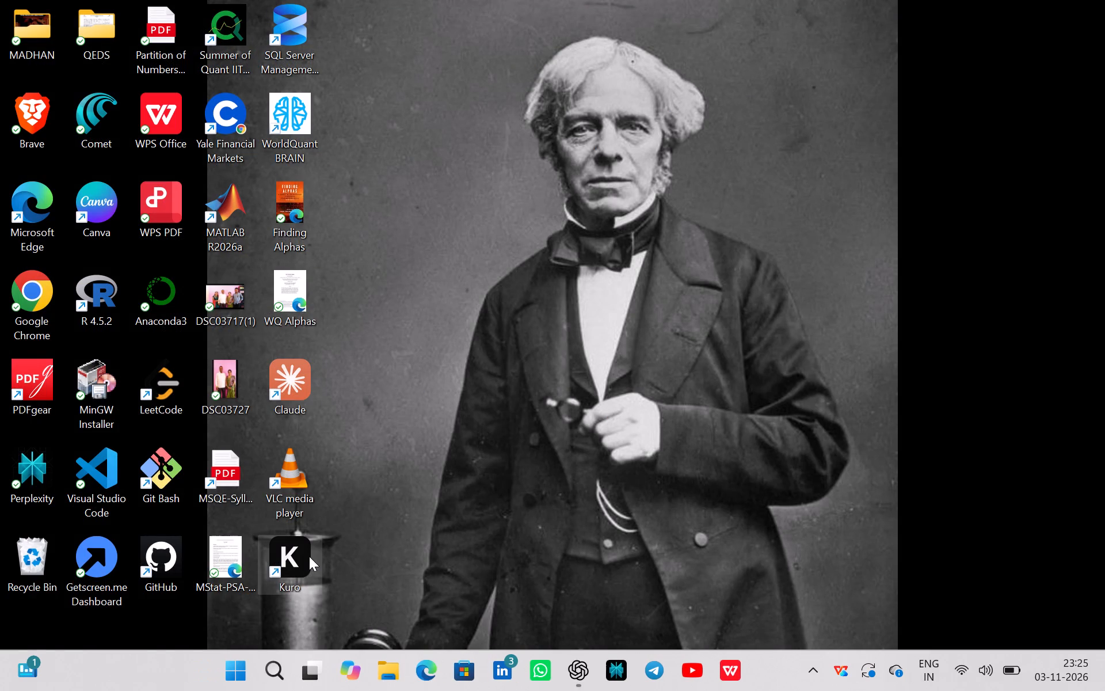